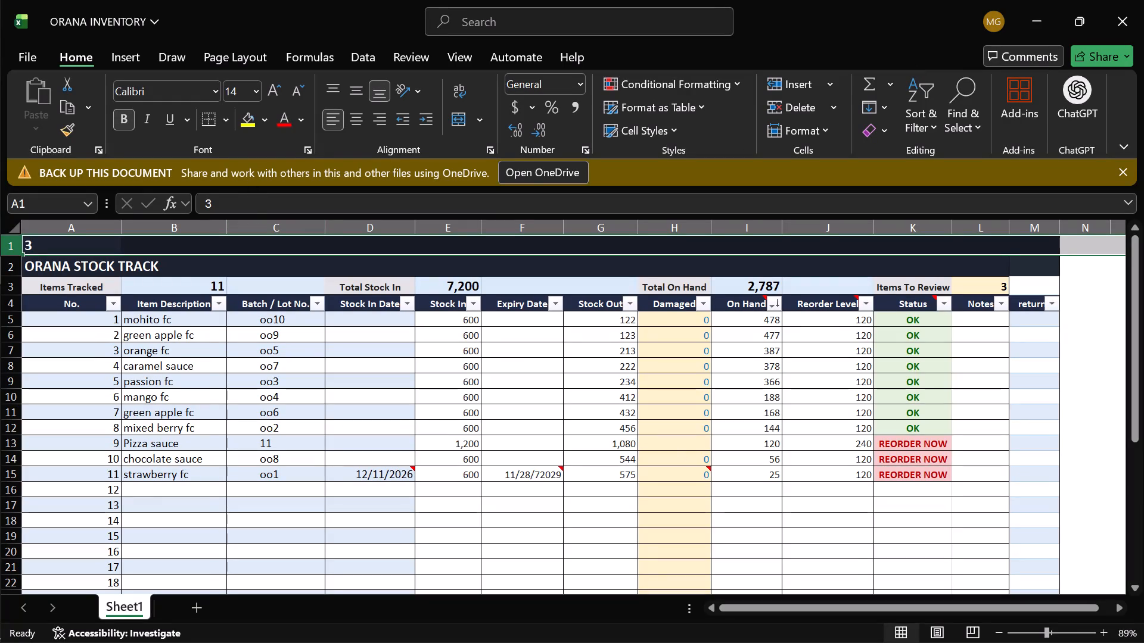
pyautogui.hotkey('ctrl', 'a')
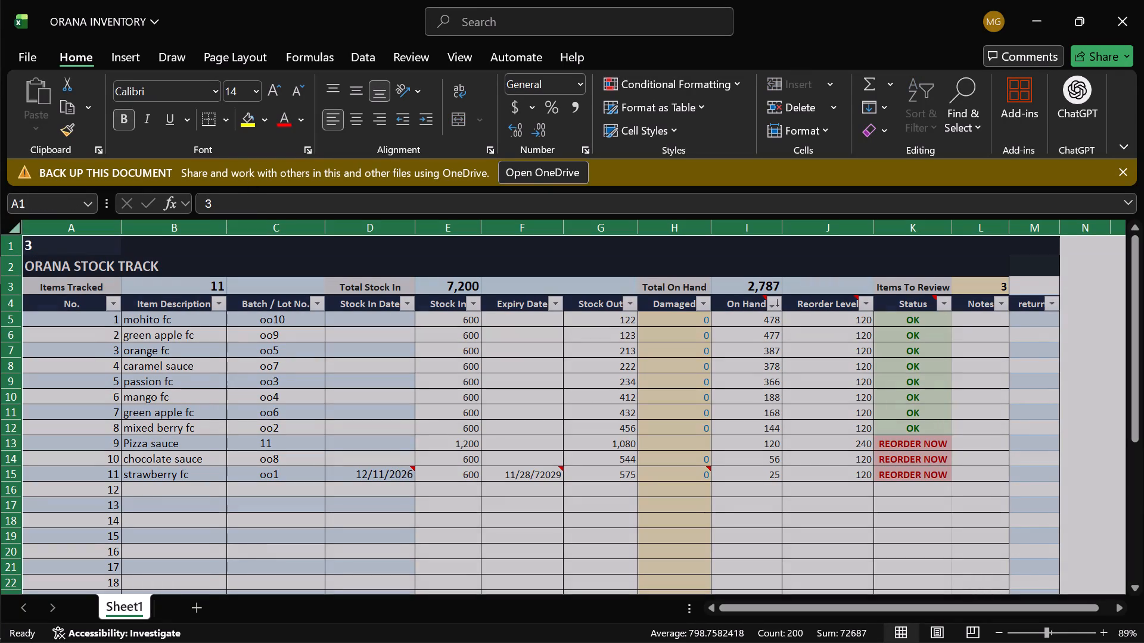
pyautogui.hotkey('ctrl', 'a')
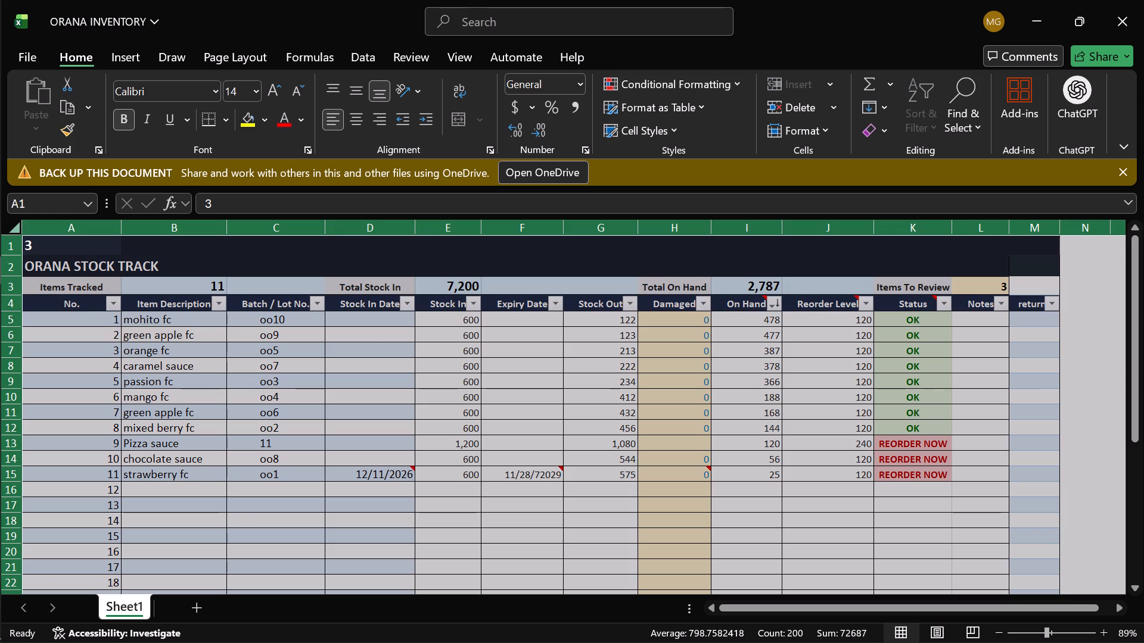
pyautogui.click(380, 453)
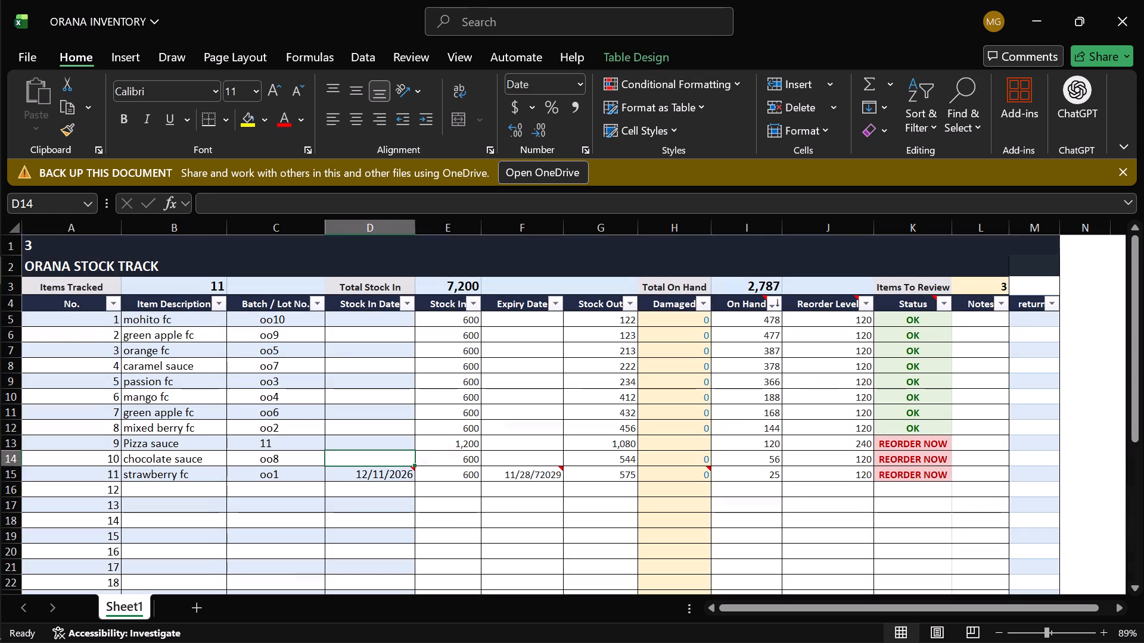
# Restore the ORANA INVENTORY workbook window to a smaller size and move it to free space on the desktop beside it.
pyautogui.click(1068, 40)
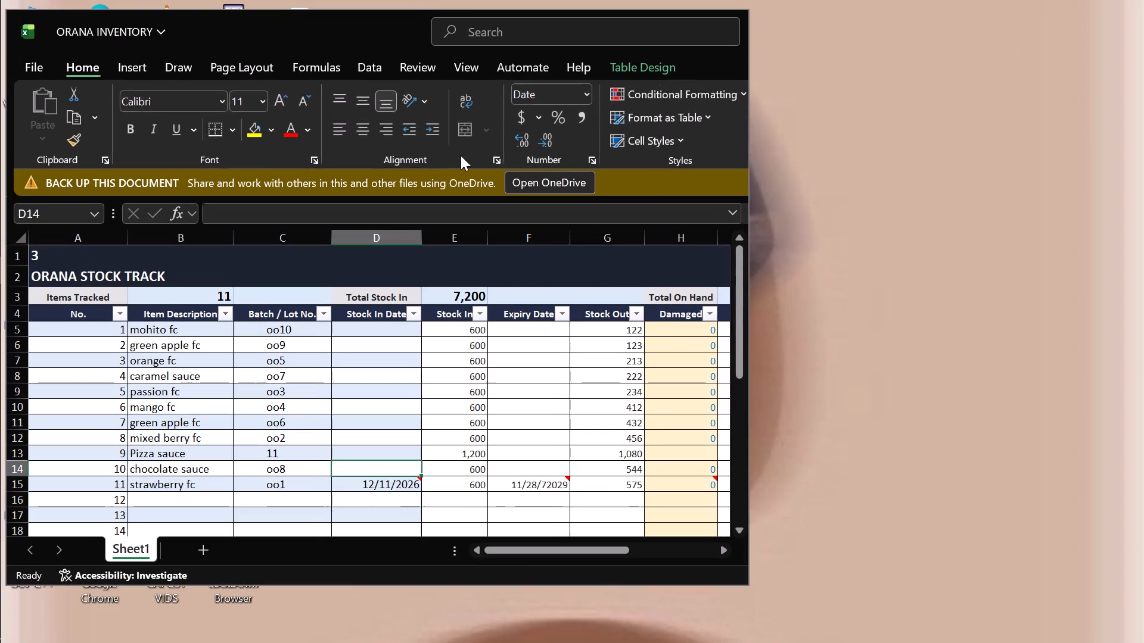
pyautogui.moveTo(523, 29); pyautogui.dragTo(555, 32)
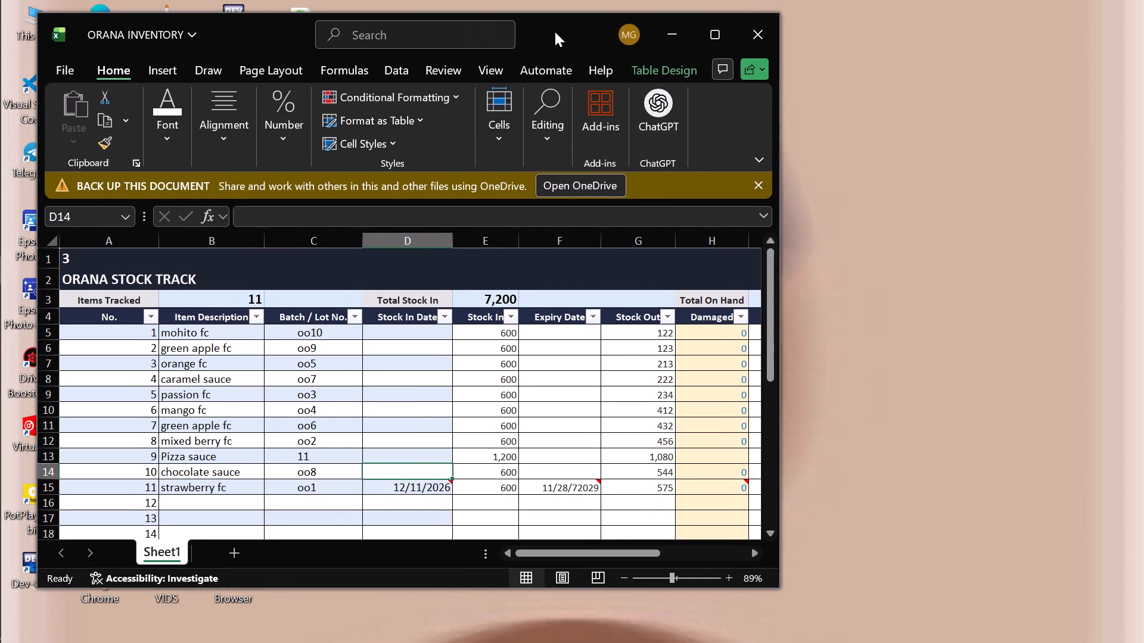
pyautogui.moveTo(555, 32); pyautogui.dragTo(964, 30)
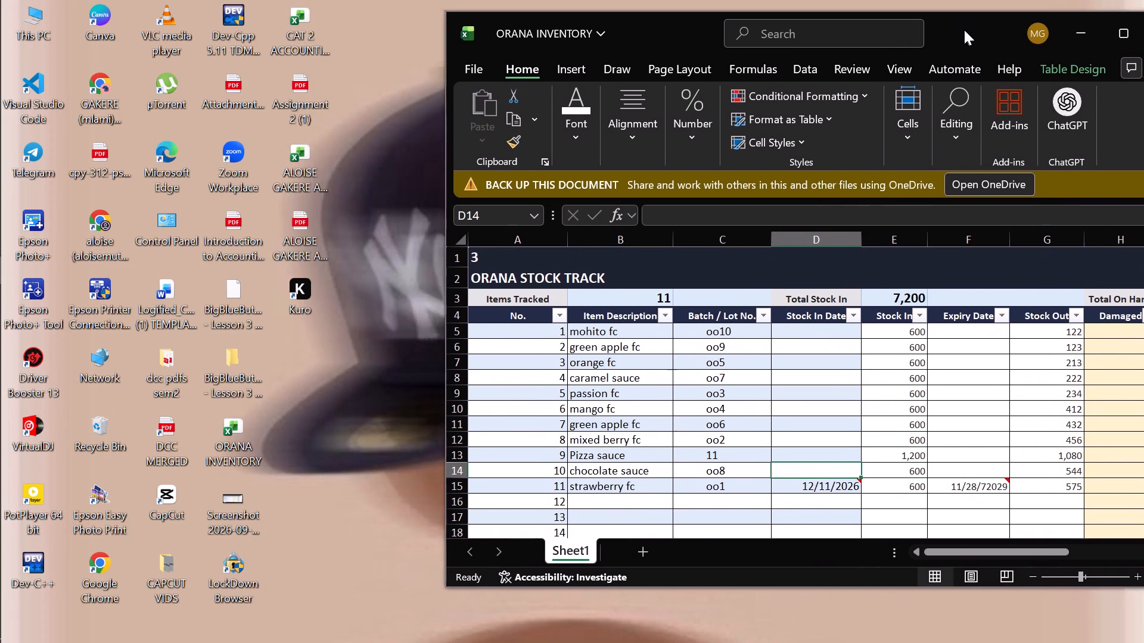
pyautogui.moveTo(964, 30); pyautogui.dragTo(919, 19)
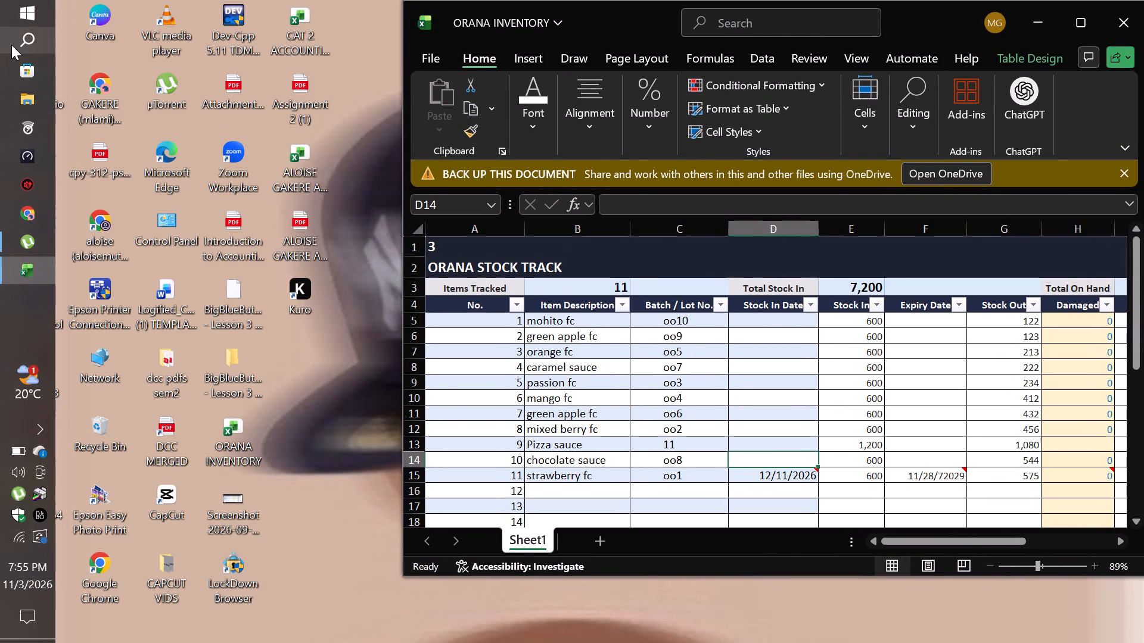
# Open the recovered Assignment 2 (1) document in Word and widen its window to fit the whole EXPENDITURE table.
pyautogui.click(19, 15)
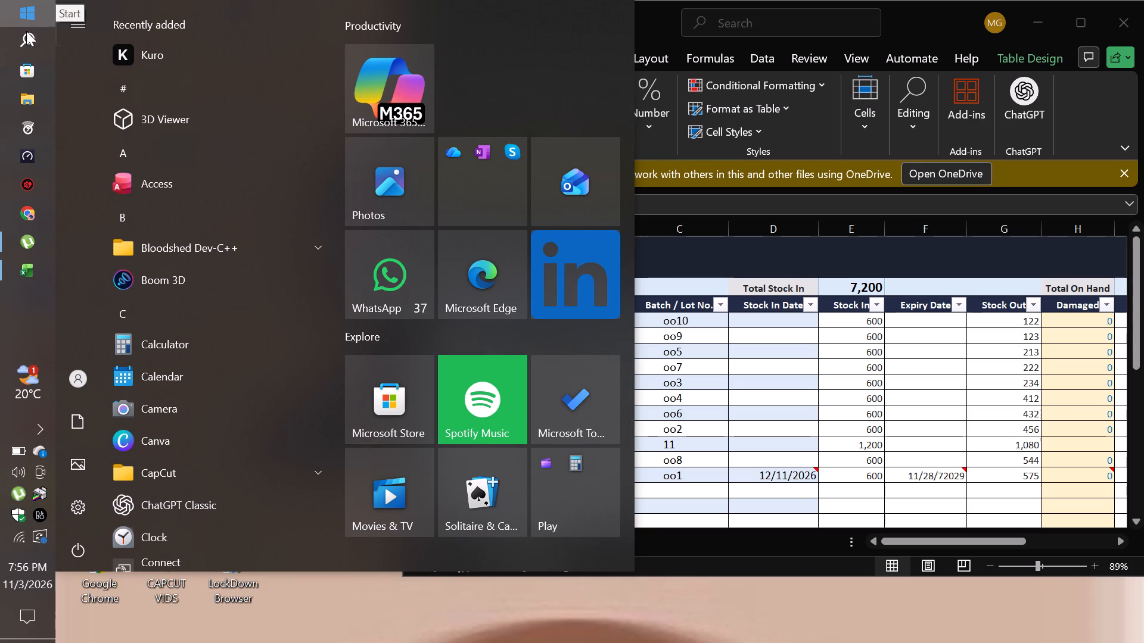
pyautogui.click(24, 47)
pyautogui.press('w')
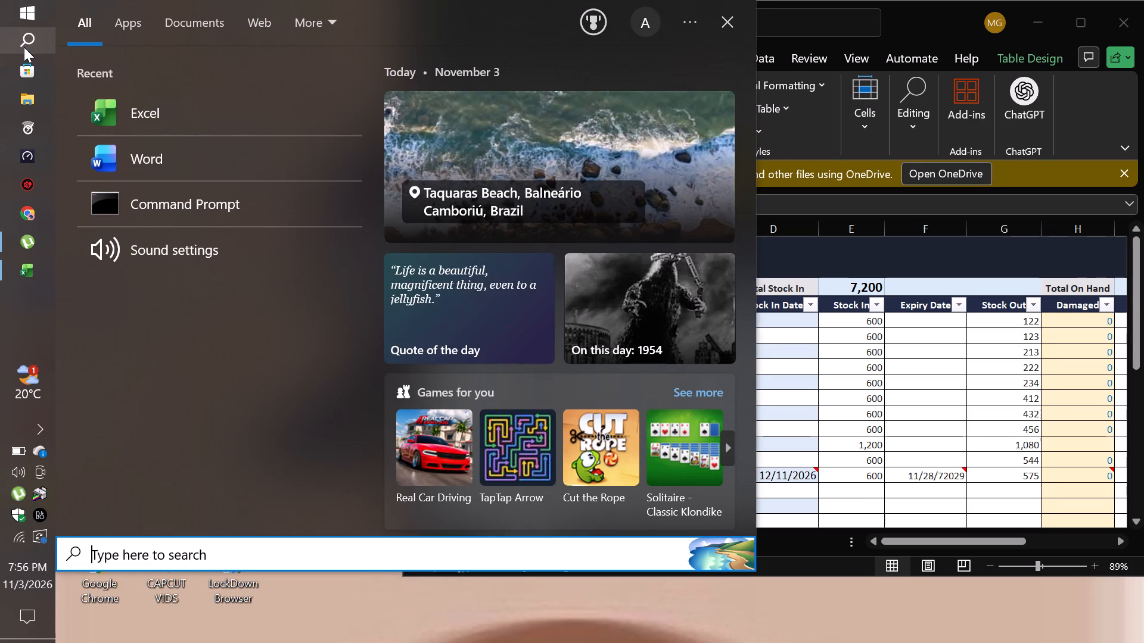
pyautogui.doubleClick(127, 85)
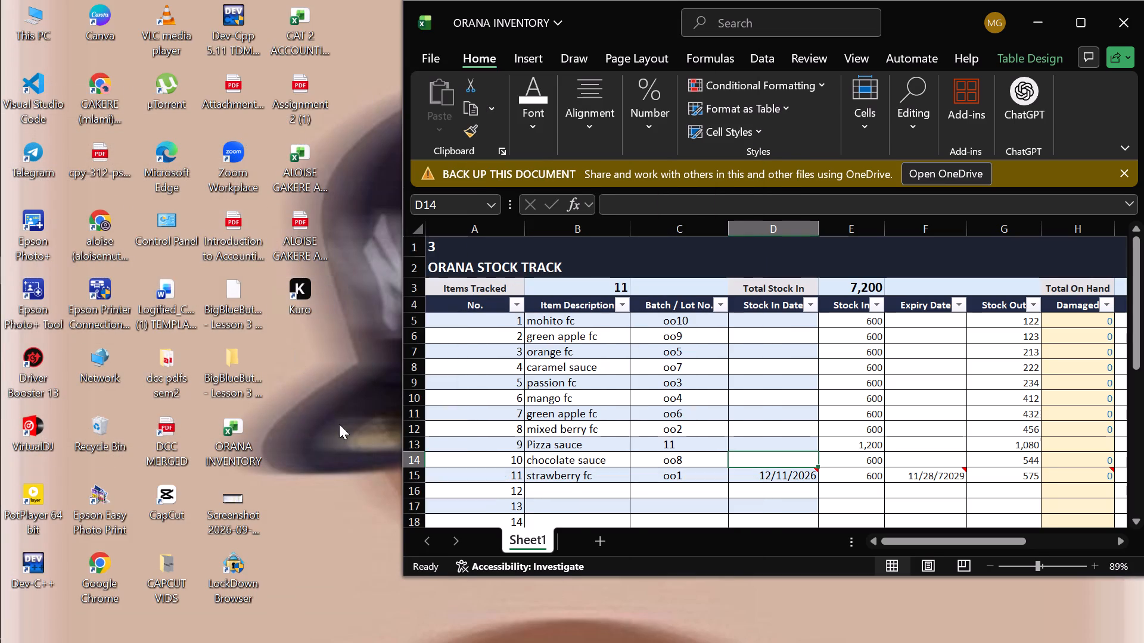
pyautogui.click(27, 301)
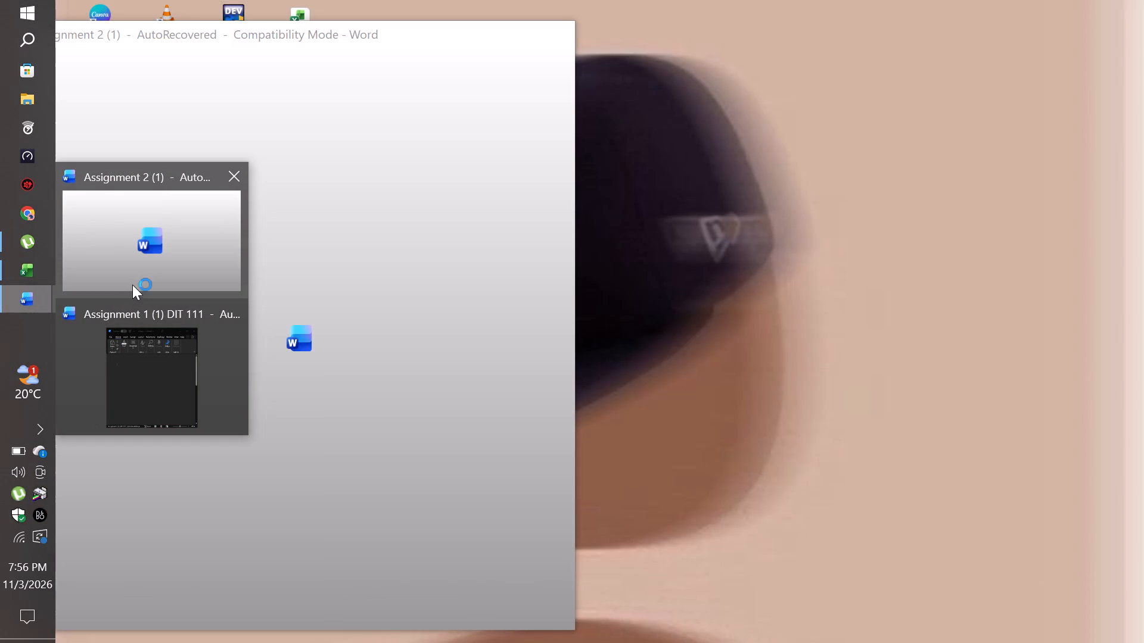
pyautogui.click(133, 276)
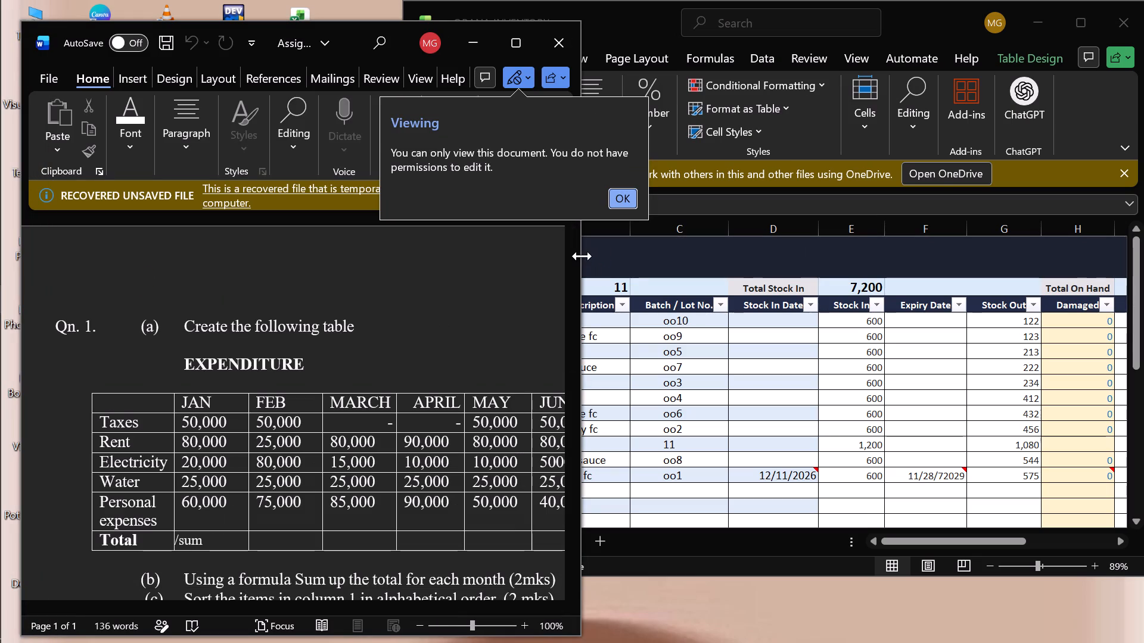
pyautogui.moveTo(582, 256); pyautogui.dragTo(622, 261)
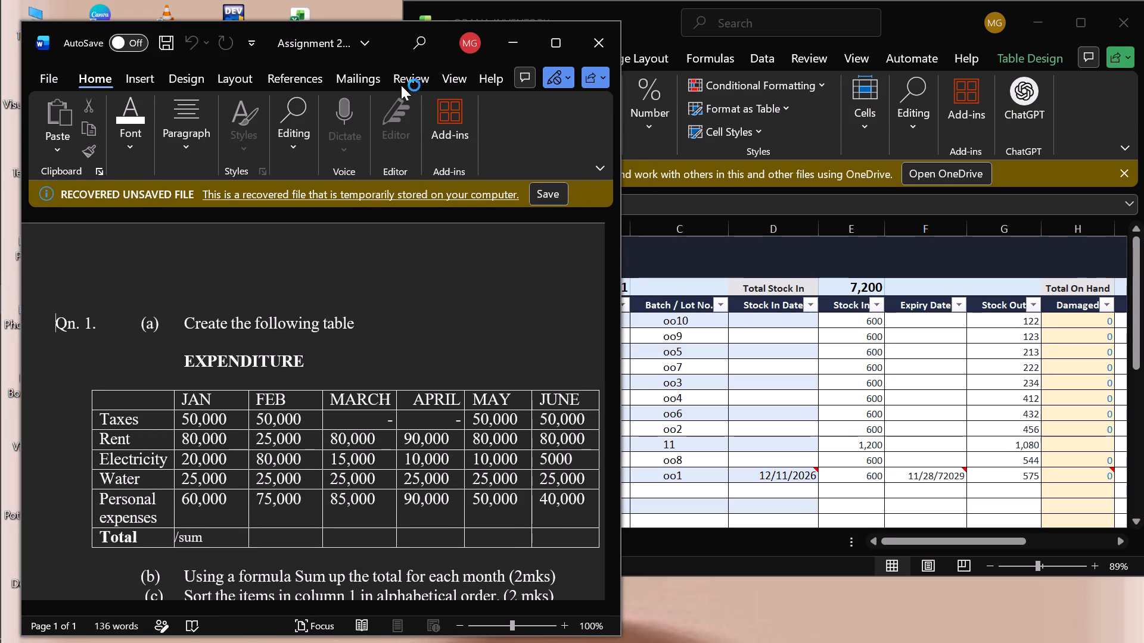
# Copy the entire content of the Assignment 2 (1) document.
pyautogui.hotkey('ctrl', 'a')
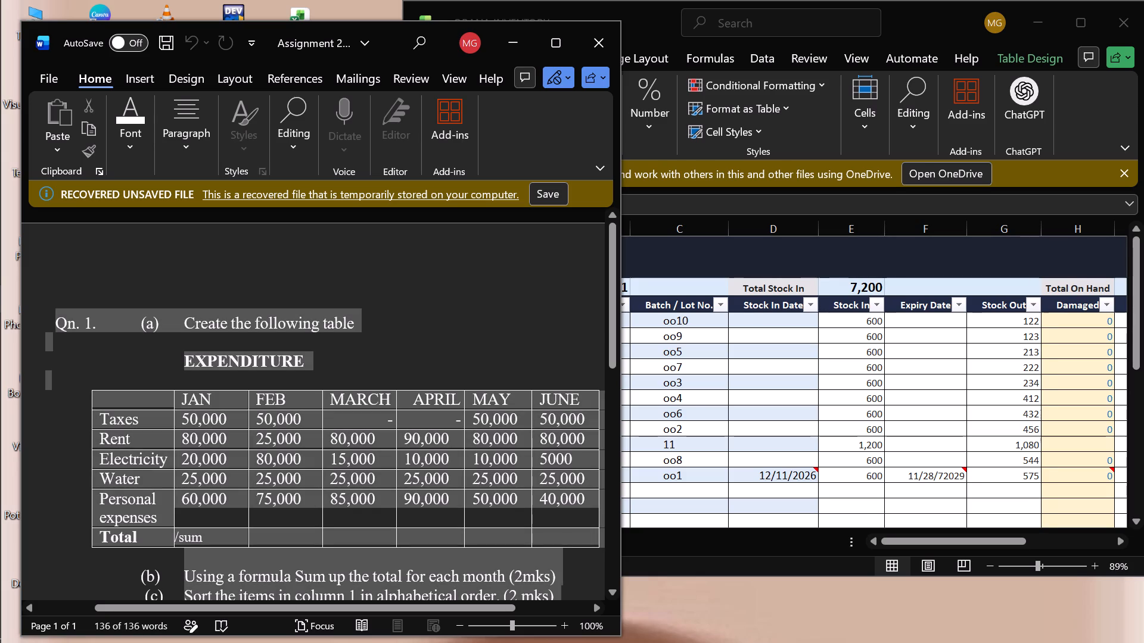
pyautogui.hotkey('ctrl', 'c')
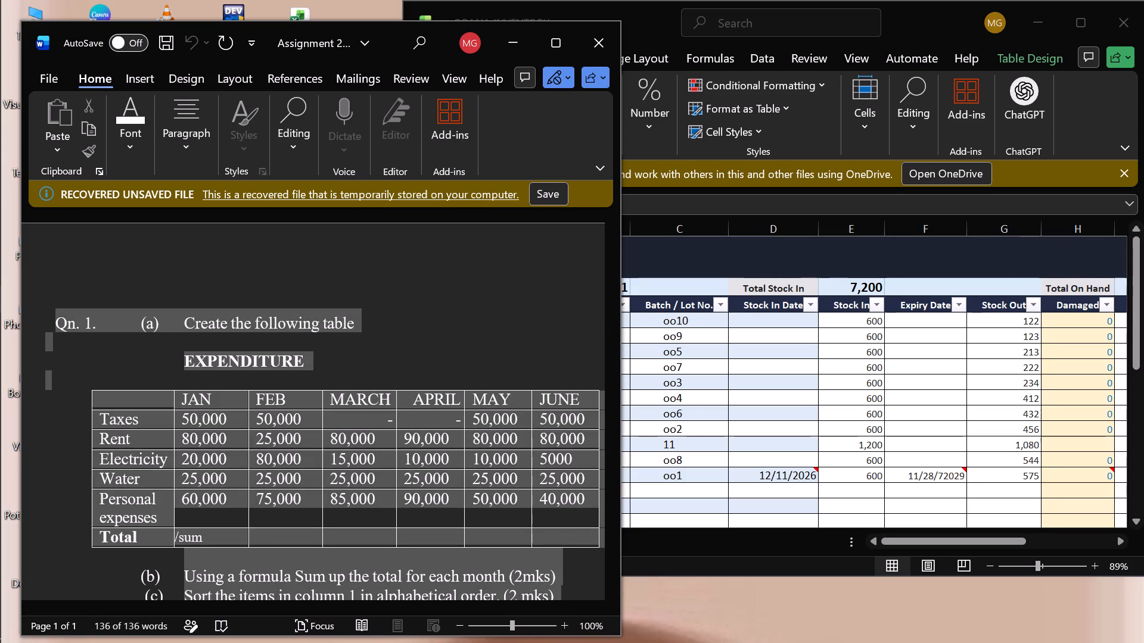
pyautogui.rightClick(116, 352)
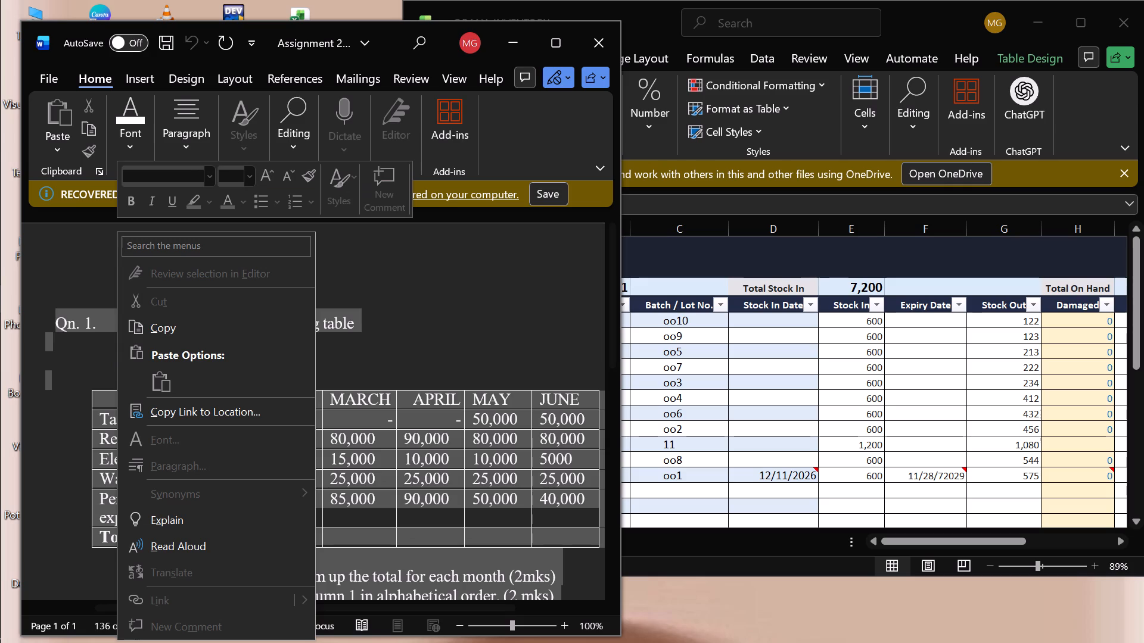
pyautogui.click(184, 316)
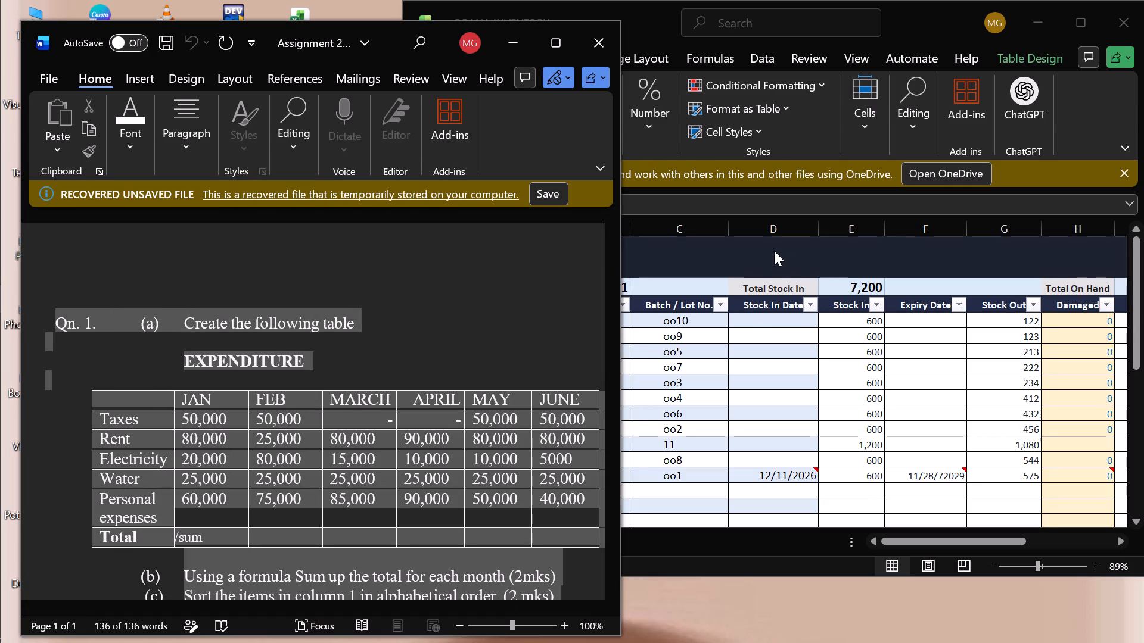
# Switch to Excel, create a new blank workbook and maximize its window.
pyautogui.click(783, 238)
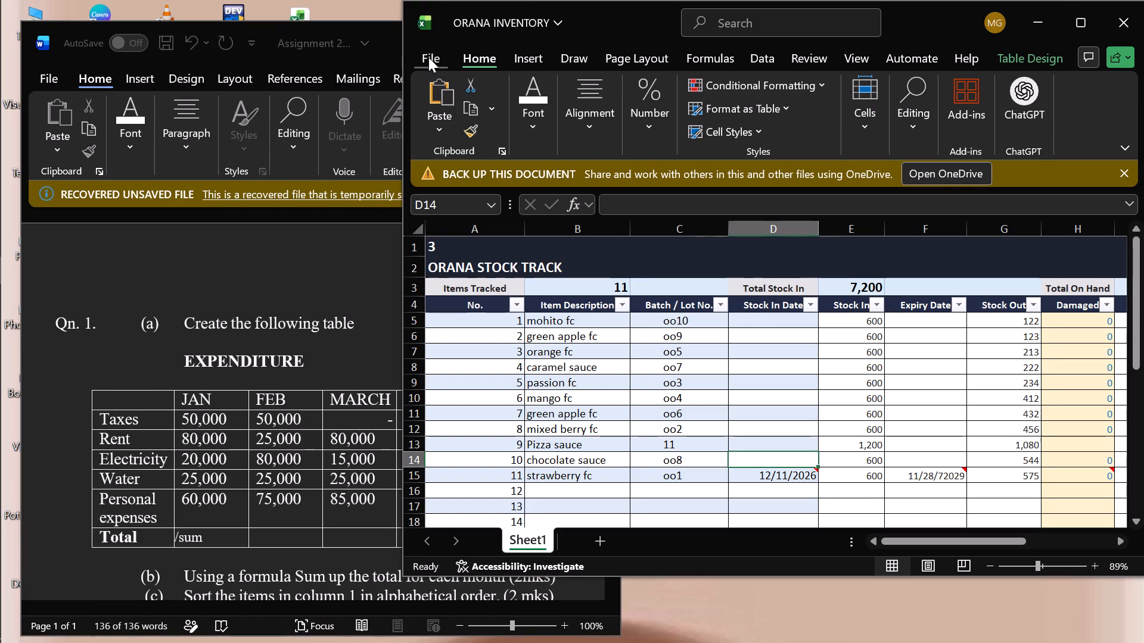
pyautogui.click(428, 57)
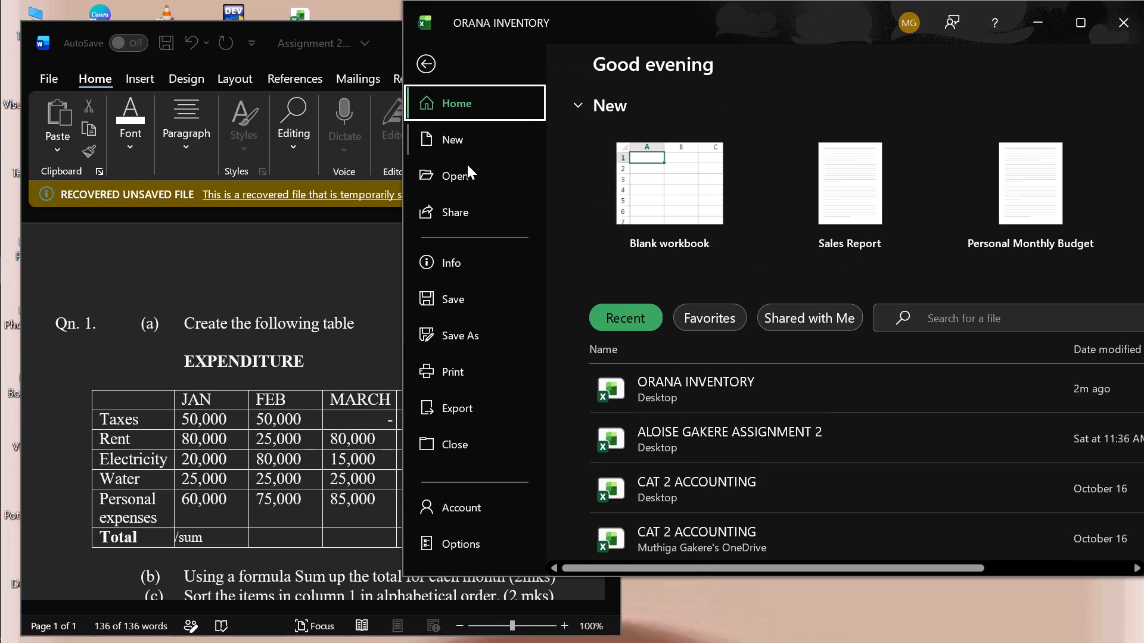
pyautogui.click(458, 137)
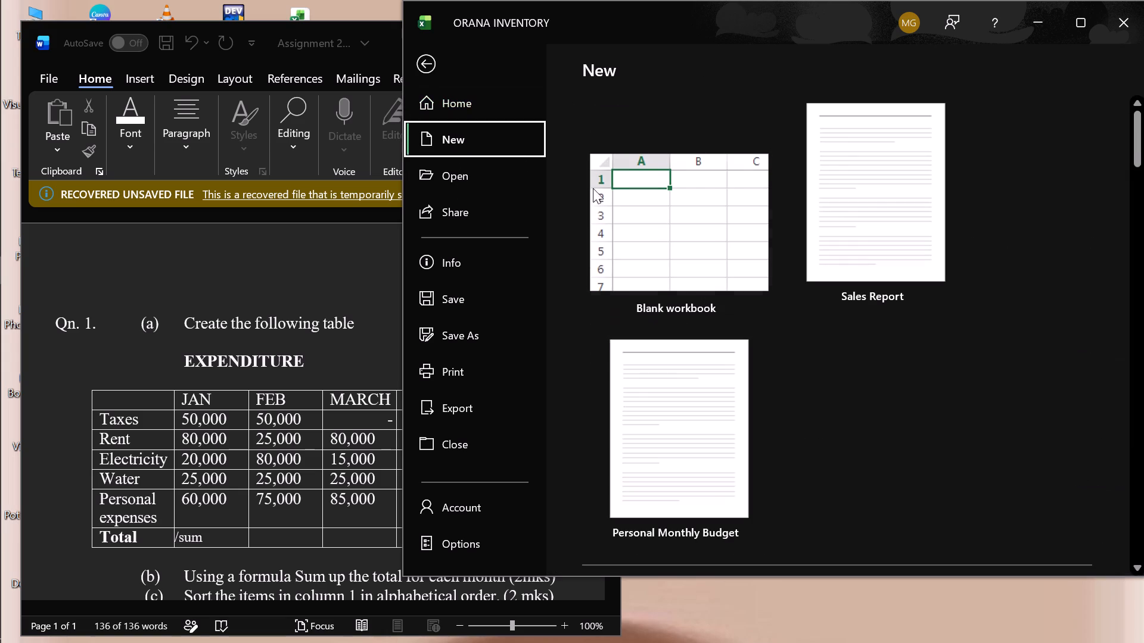
pyautogui.click(705, 237)
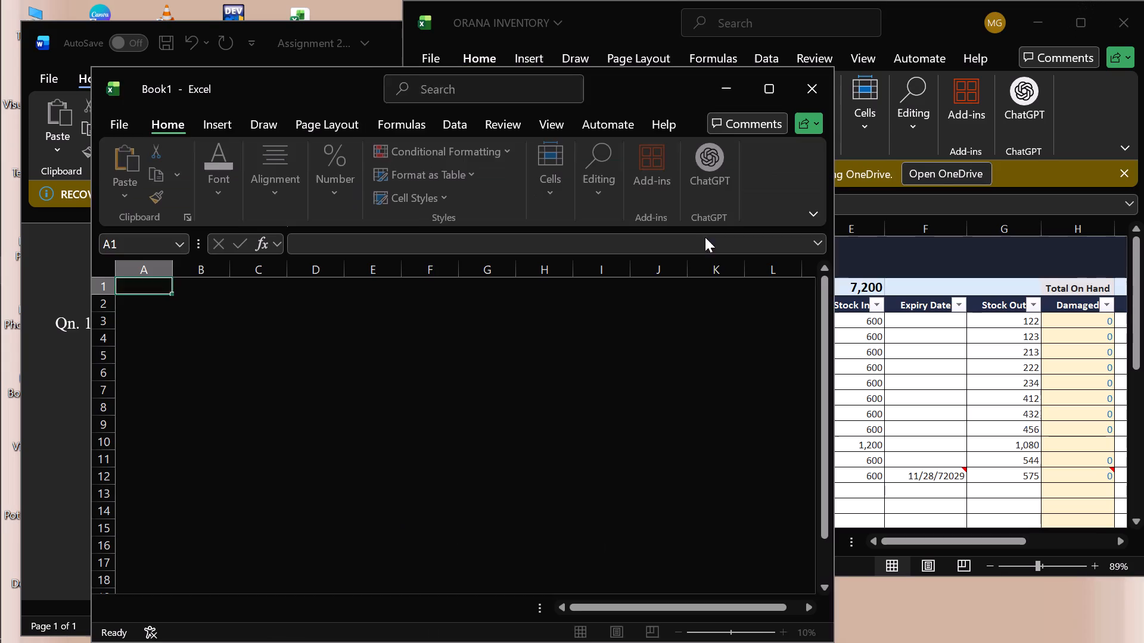
pyautogui.click(772, 93)
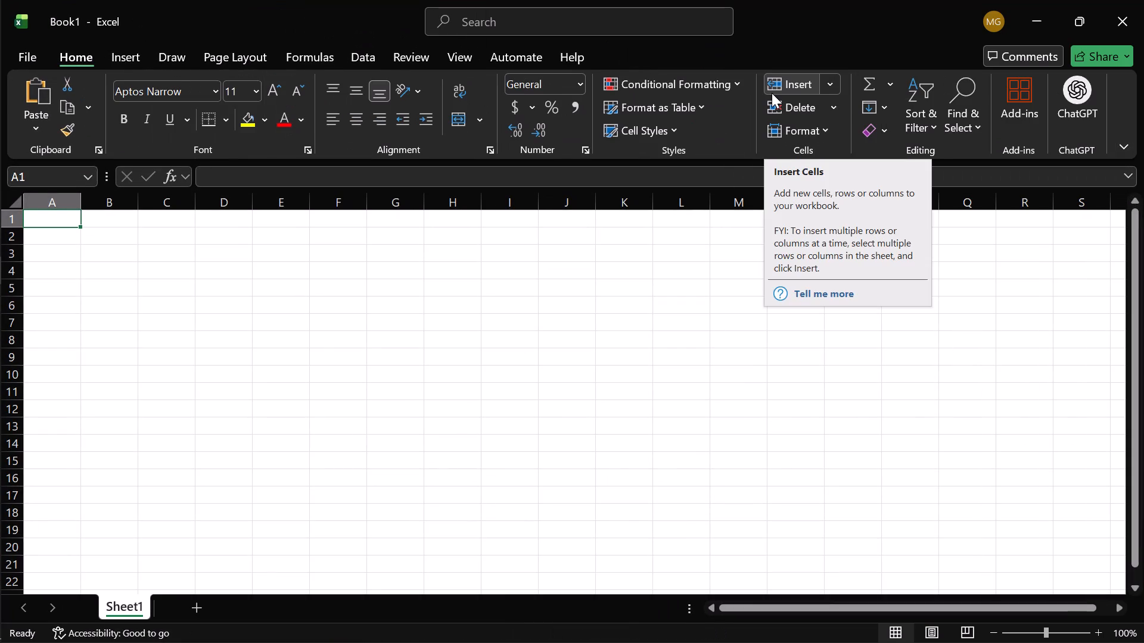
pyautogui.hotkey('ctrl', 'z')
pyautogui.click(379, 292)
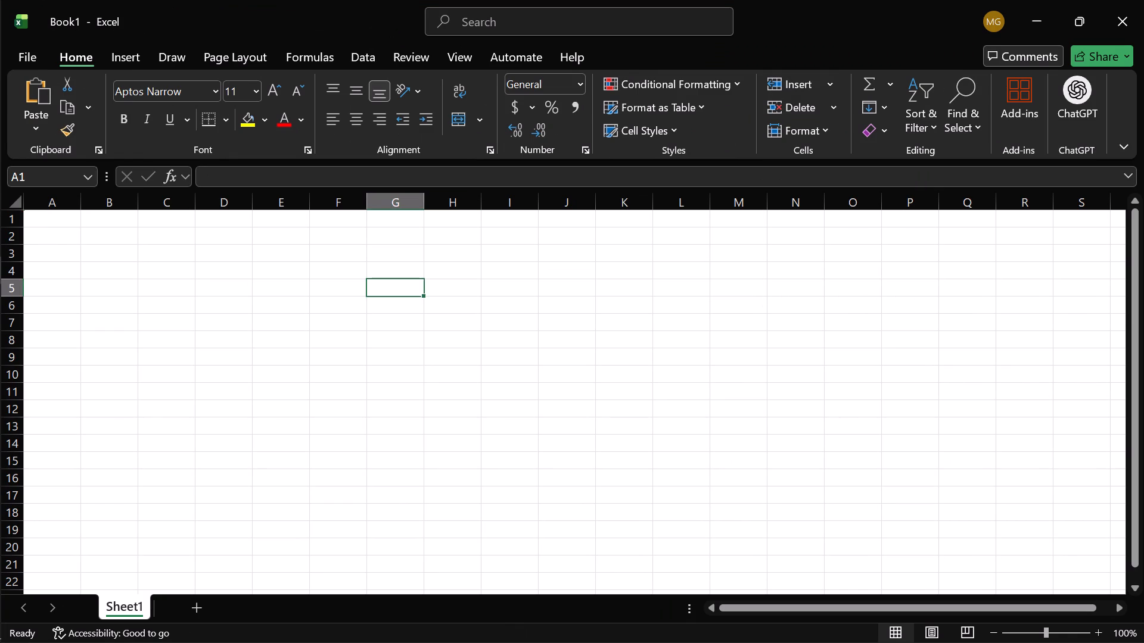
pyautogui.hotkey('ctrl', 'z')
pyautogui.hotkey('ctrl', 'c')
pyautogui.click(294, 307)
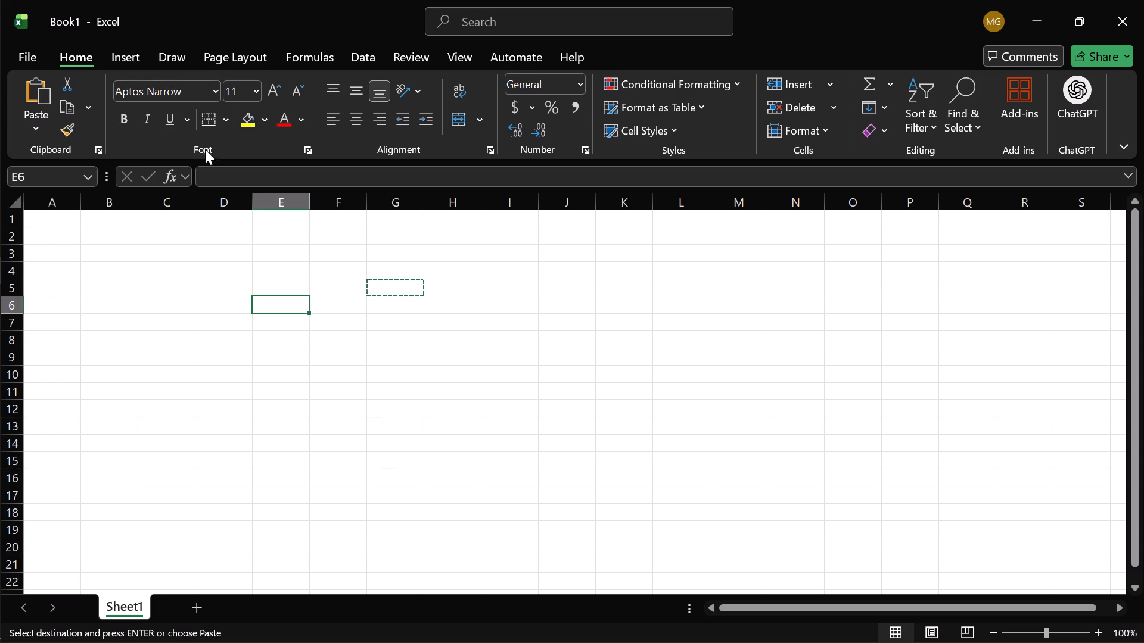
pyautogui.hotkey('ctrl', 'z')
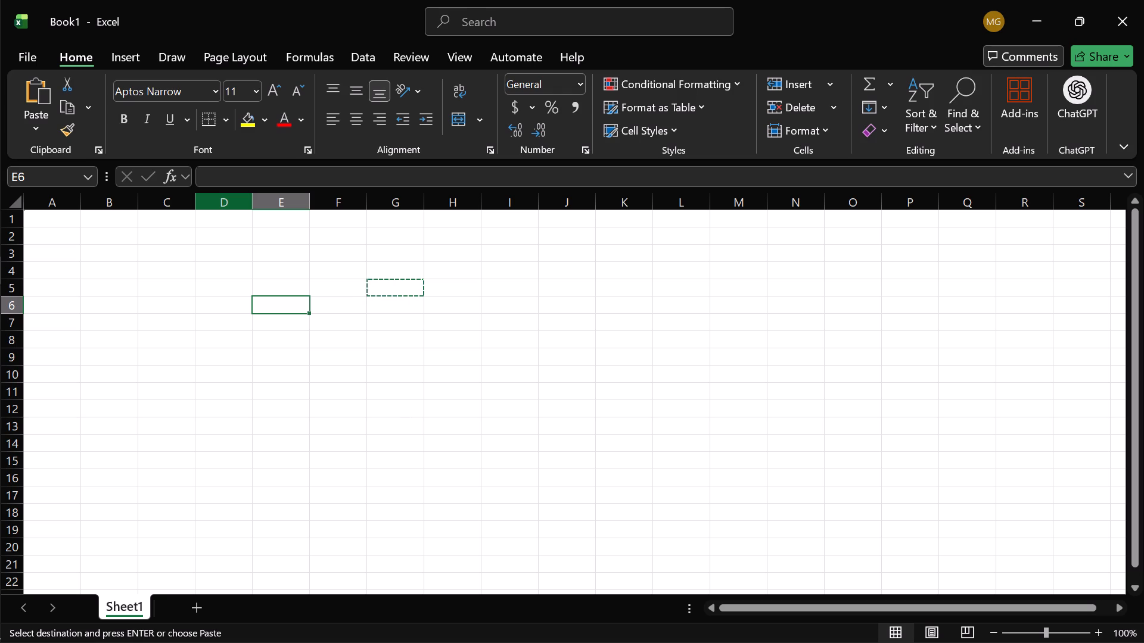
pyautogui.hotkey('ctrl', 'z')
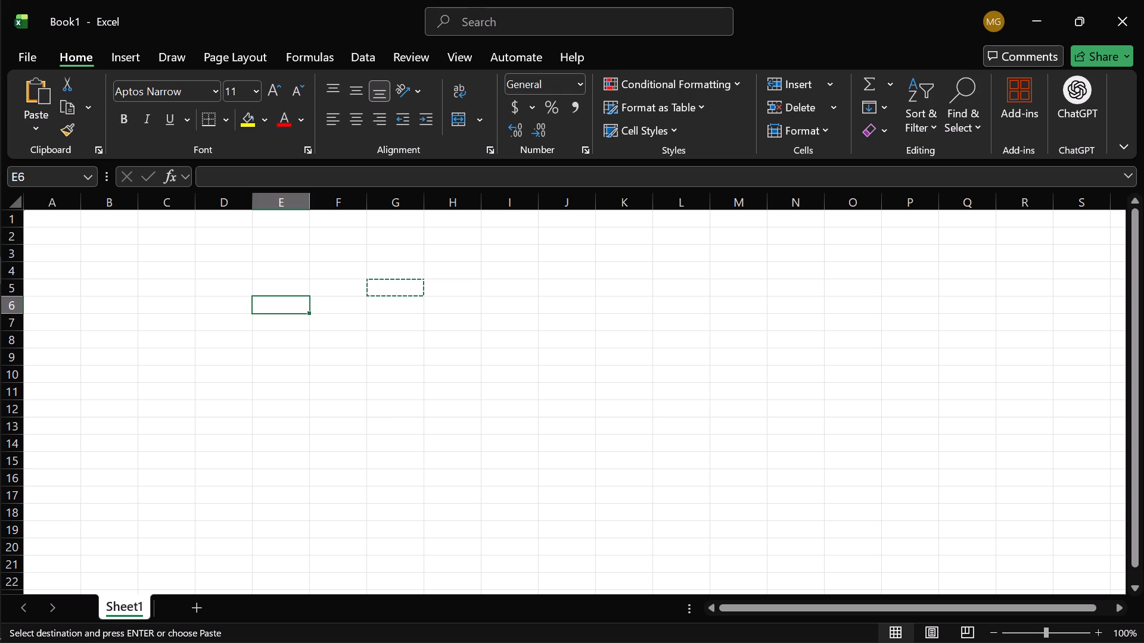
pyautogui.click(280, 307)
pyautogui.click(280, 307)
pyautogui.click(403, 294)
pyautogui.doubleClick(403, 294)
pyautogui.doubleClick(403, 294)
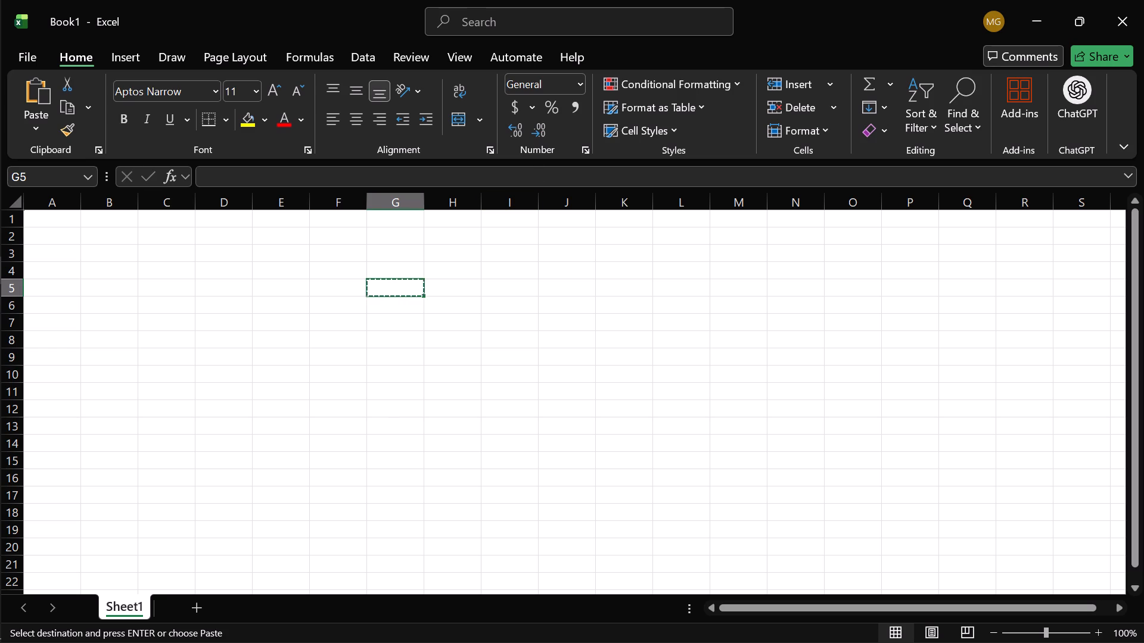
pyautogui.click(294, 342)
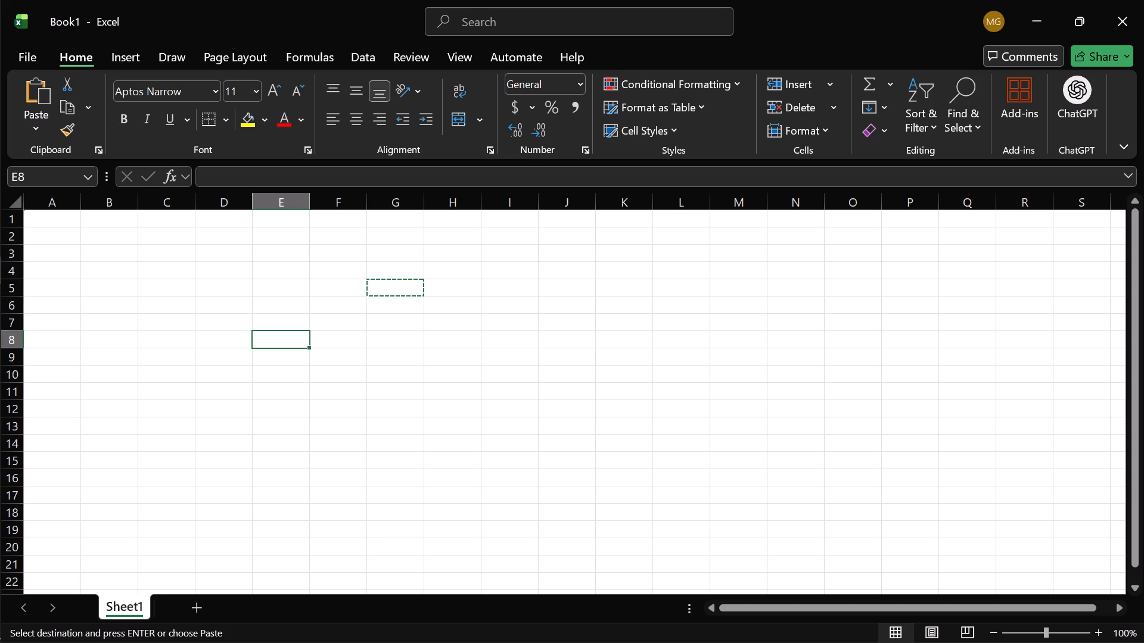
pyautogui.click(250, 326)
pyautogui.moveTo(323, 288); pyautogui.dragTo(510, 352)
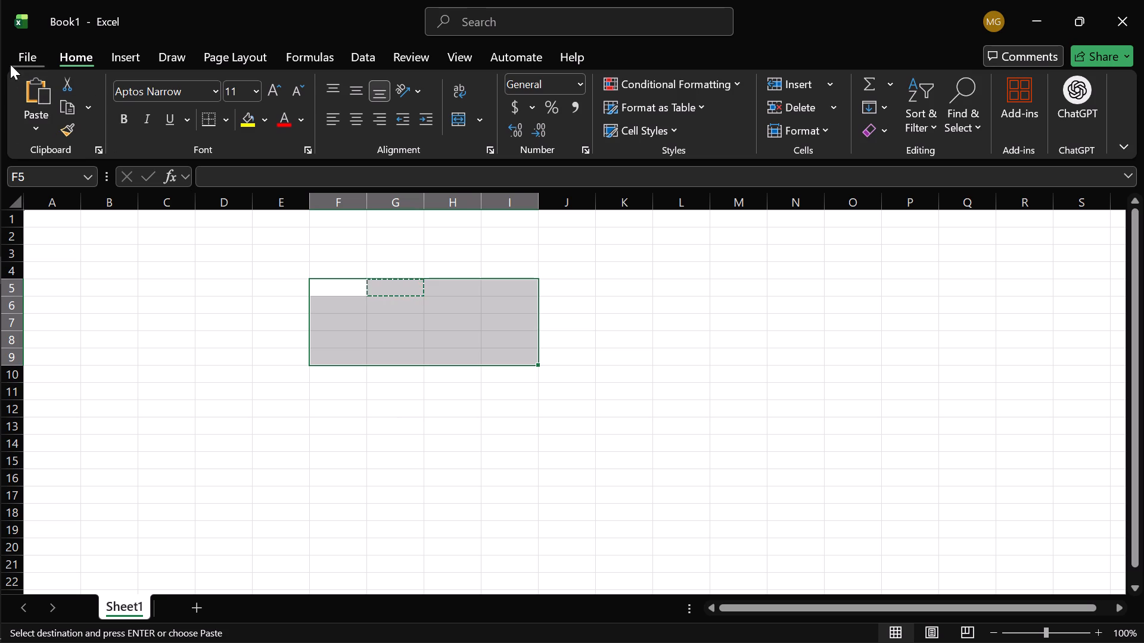
# Create another blank workbook and select cell F4 in its sheet.
pyautogui.click(24, 55)
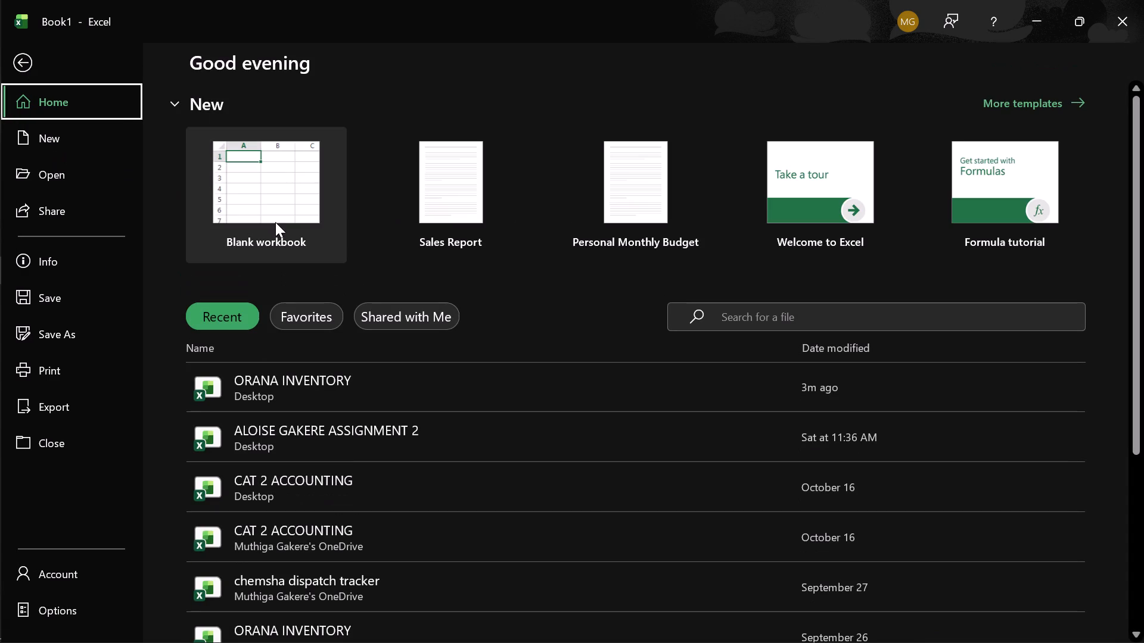
pyautogui.click(275, 209)
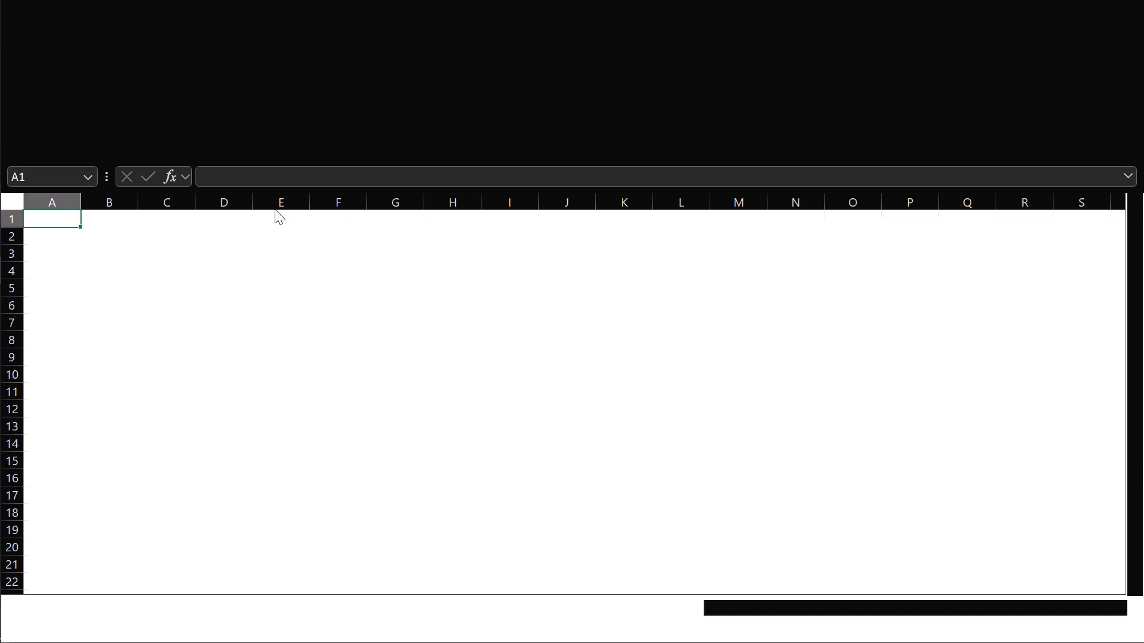
pyautogui.rightClick(317, 343)
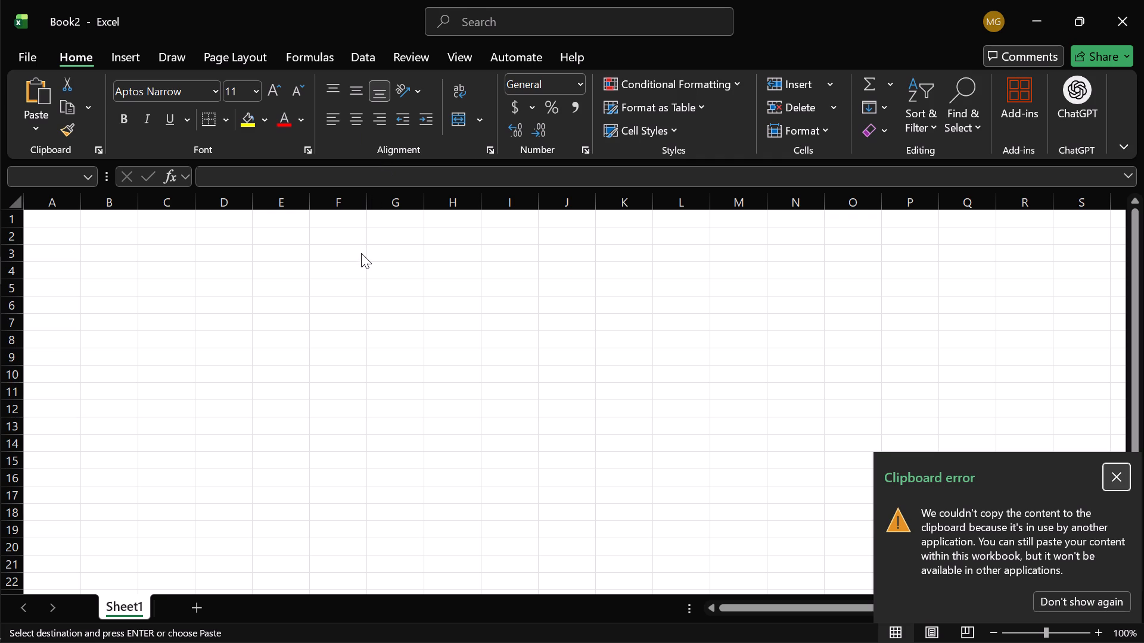
pyautogui.click(361, 273)
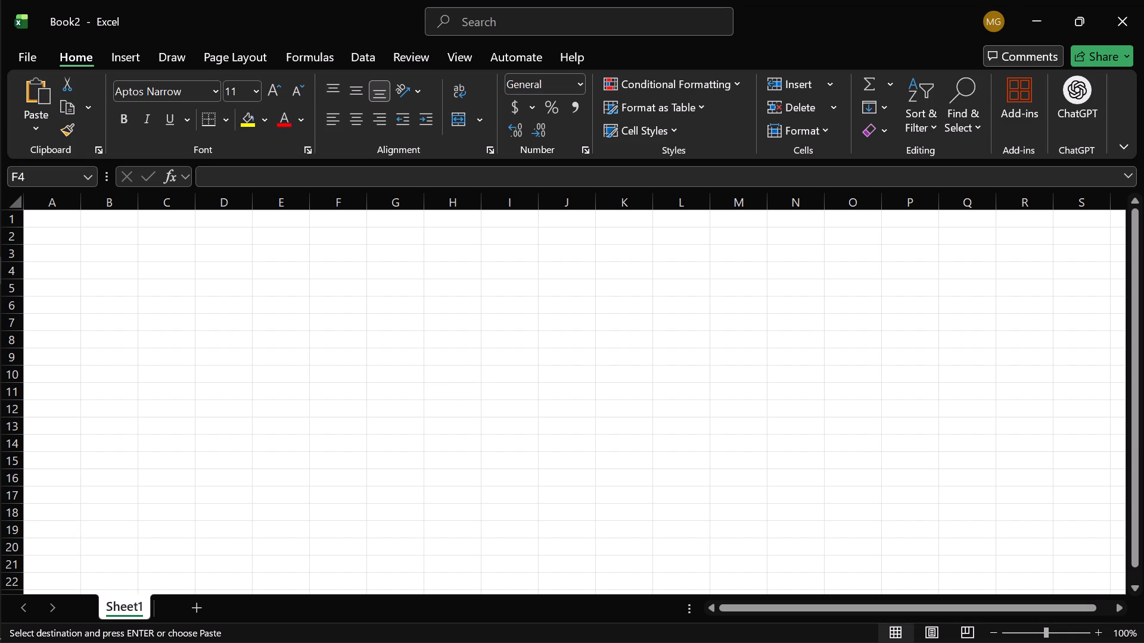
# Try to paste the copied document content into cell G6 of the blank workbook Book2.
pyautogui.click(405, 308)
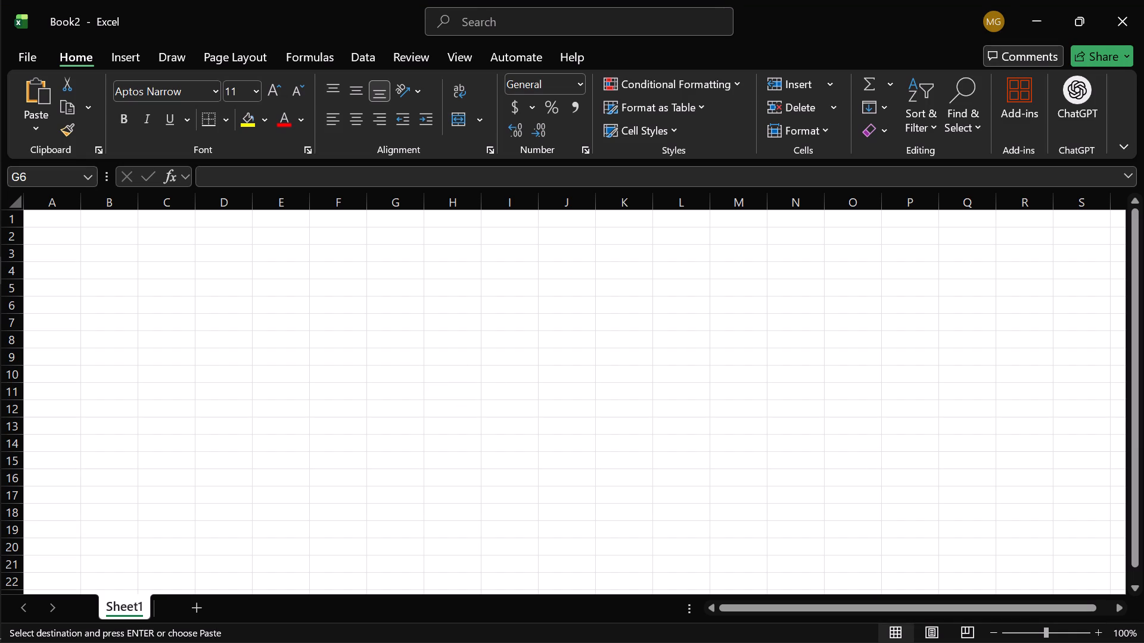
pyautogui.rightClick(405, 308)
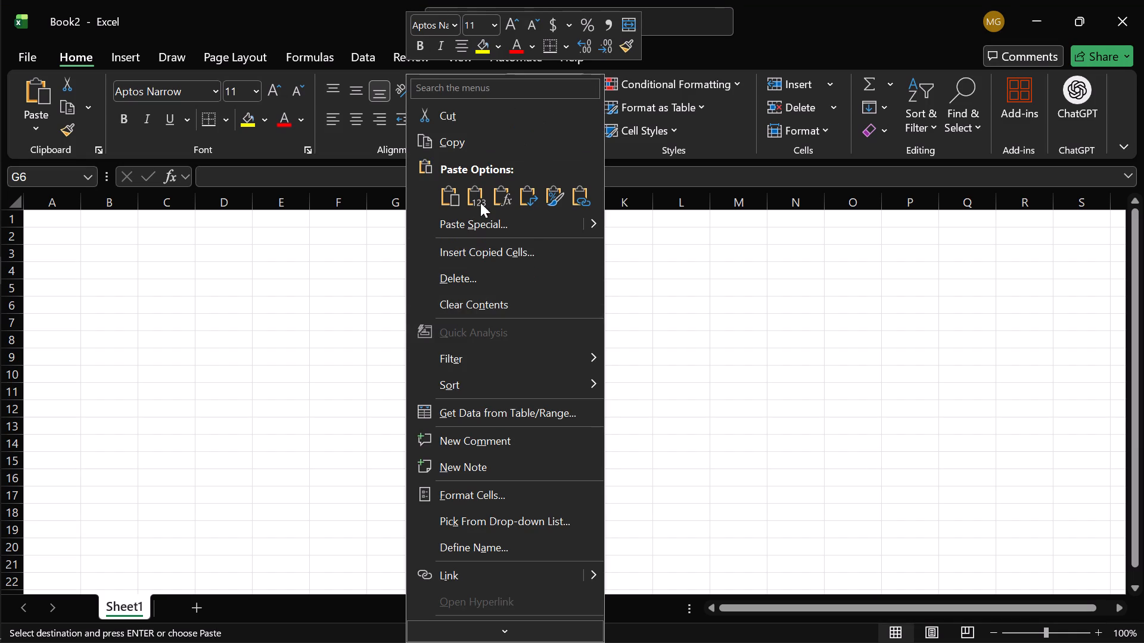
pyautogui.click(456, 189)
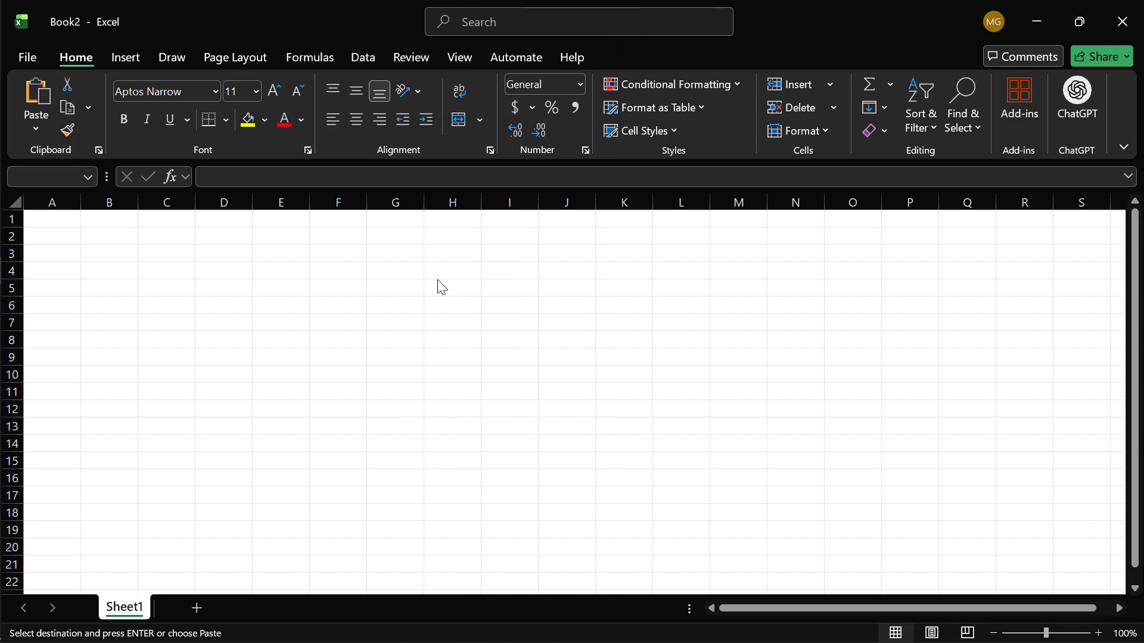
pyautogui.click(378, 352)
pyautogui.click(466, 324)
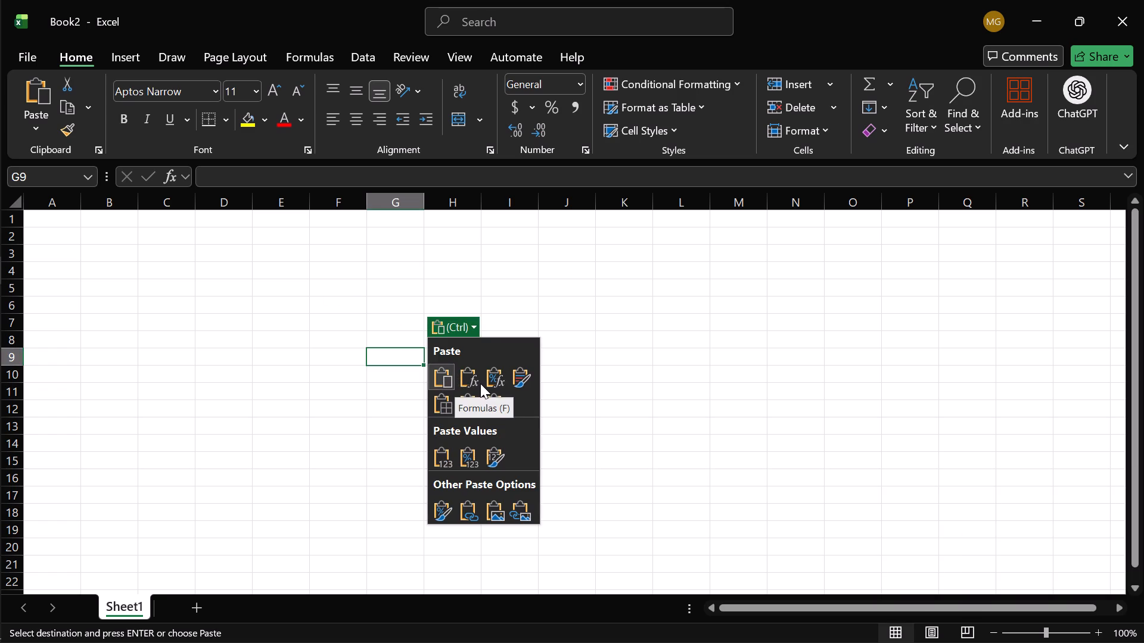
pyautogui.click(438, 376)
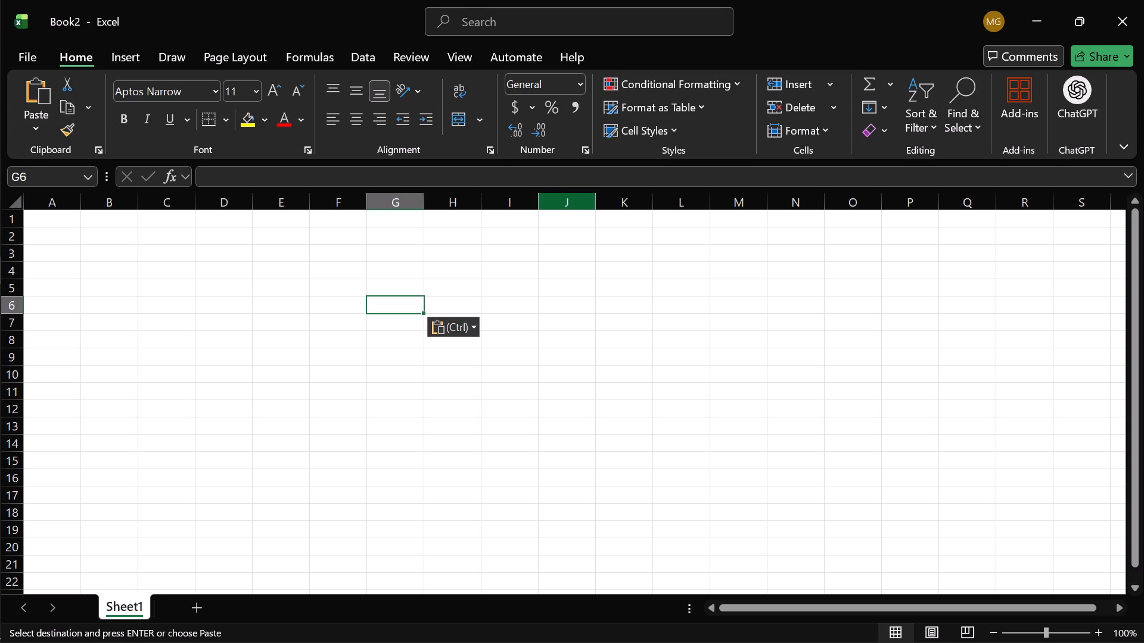
# Restore the maximized Excel window and close the blank workbooks Book1 and Book2 without saving.
pyautogui.moveTo(1084, 12); pyautogui.dragTo(677, 158)
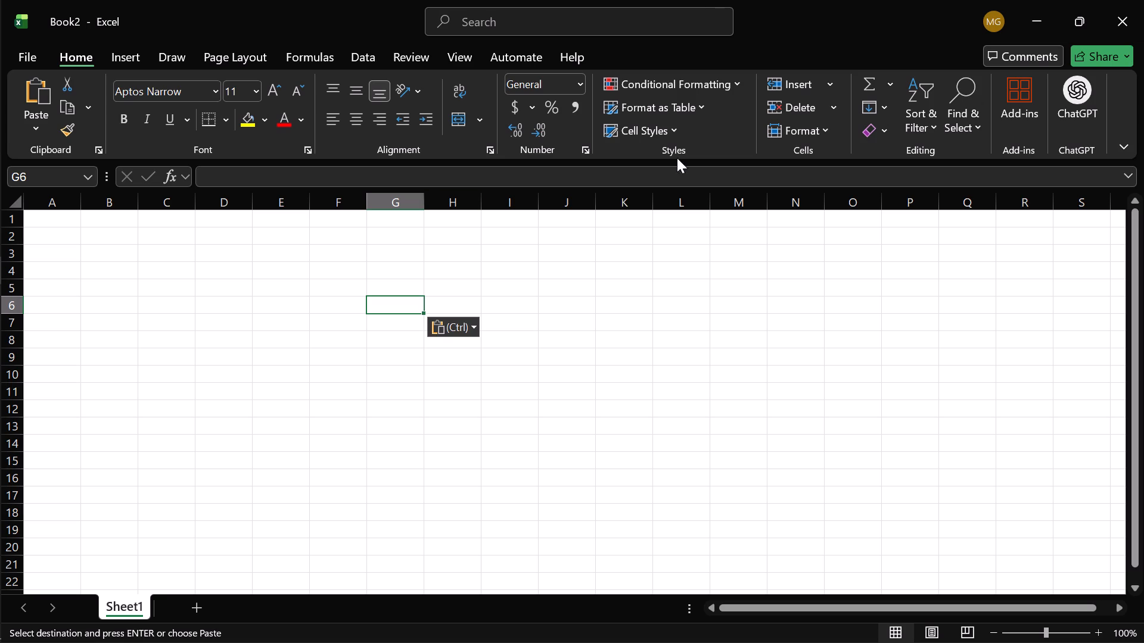
pyautogui.moveTo(677, 158); pyautogui.dragTo(1071, 35)
pyautogui.click(1071, 35)
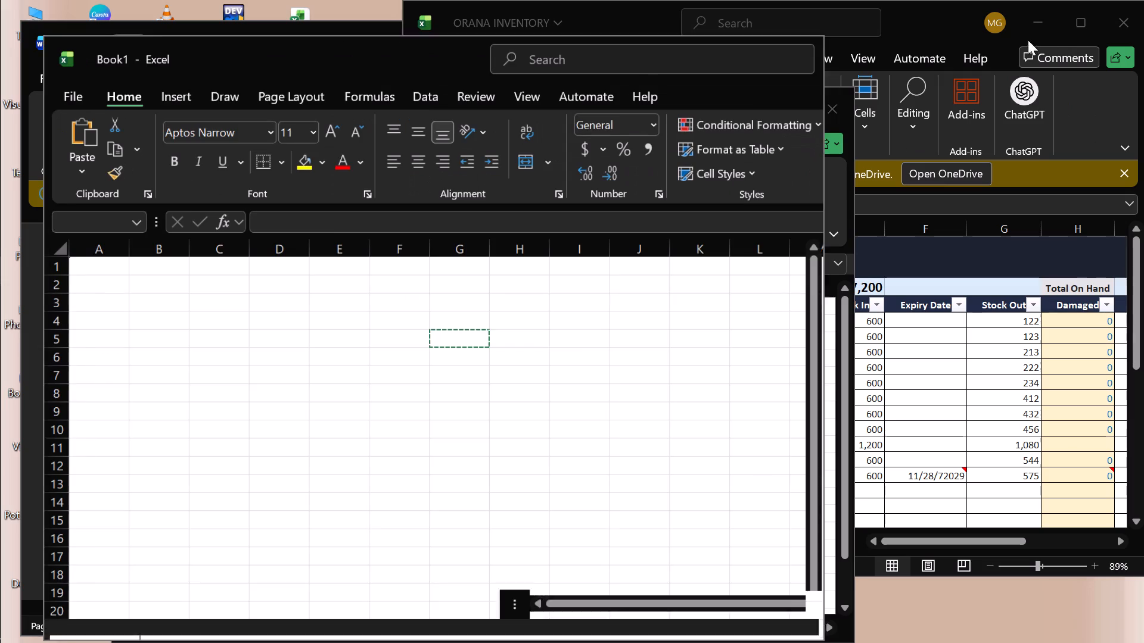
pyautogui.click(813, 102)
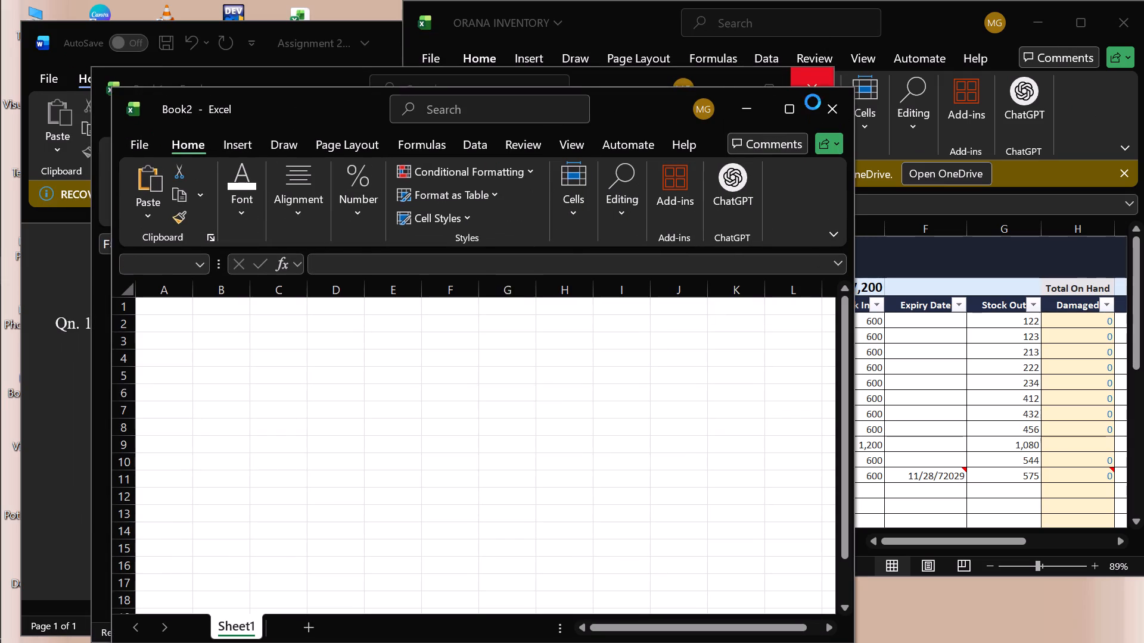
pyautogui.click(822, 113)
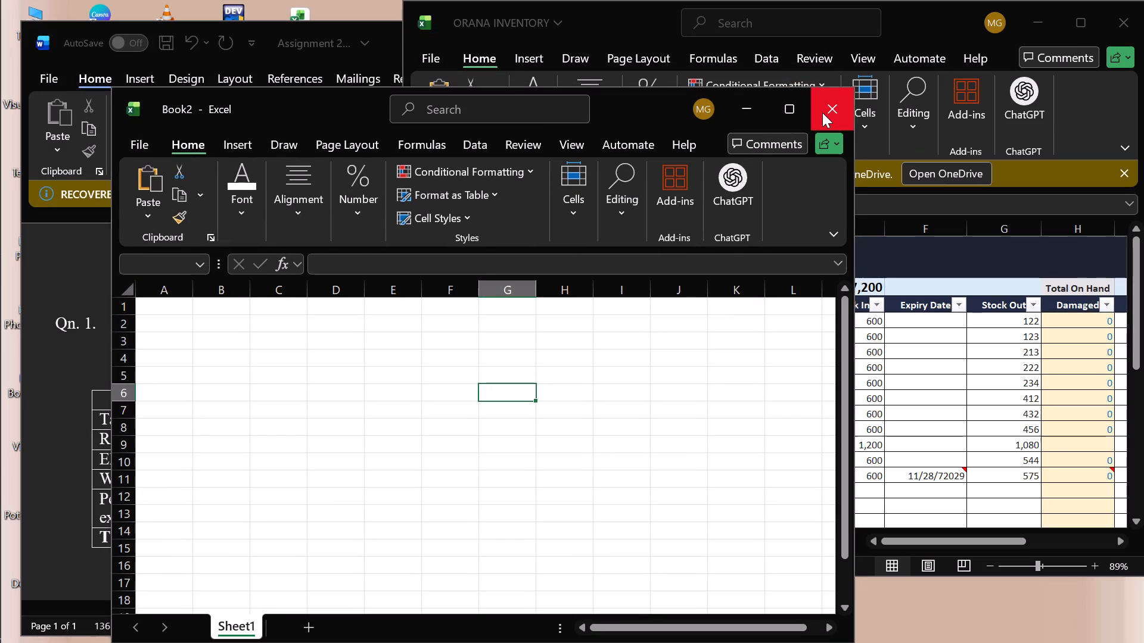
pyautogui.click(822, 113)
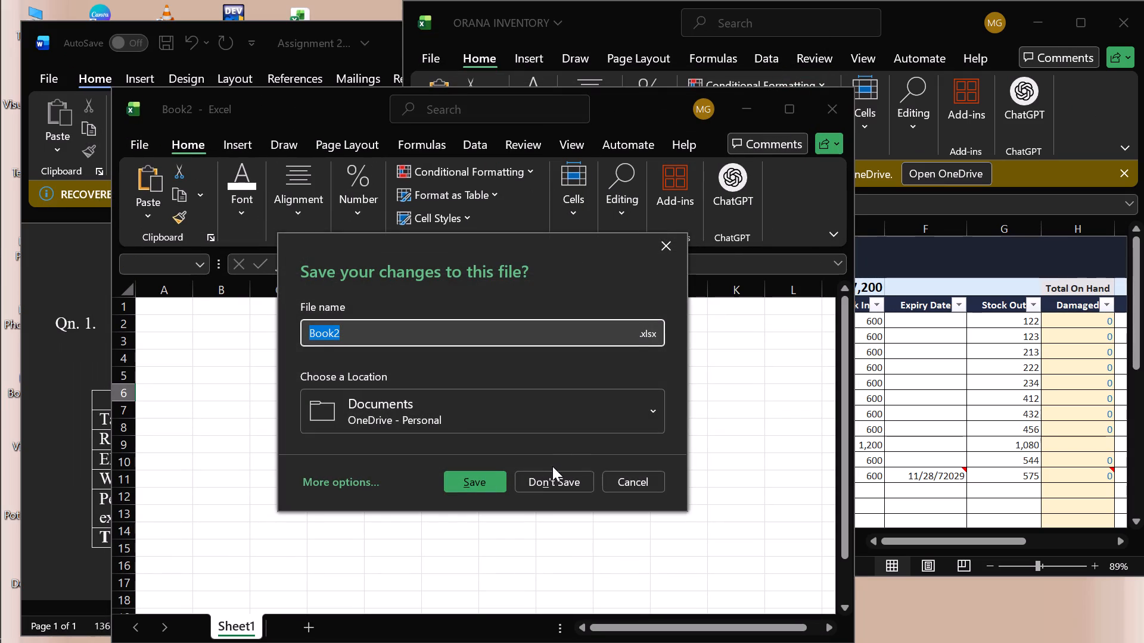
pyautogui.click(552, 473)
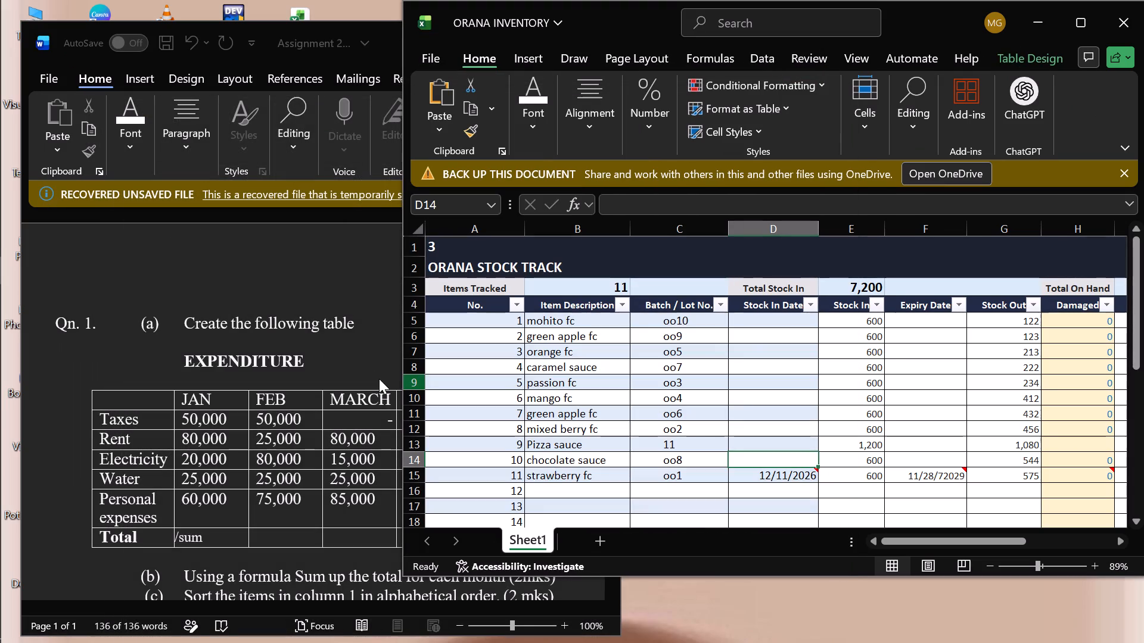
# Switch to Word and copy the selected content of the Assignment 2 document again.
pyautogui.click(361, 356)
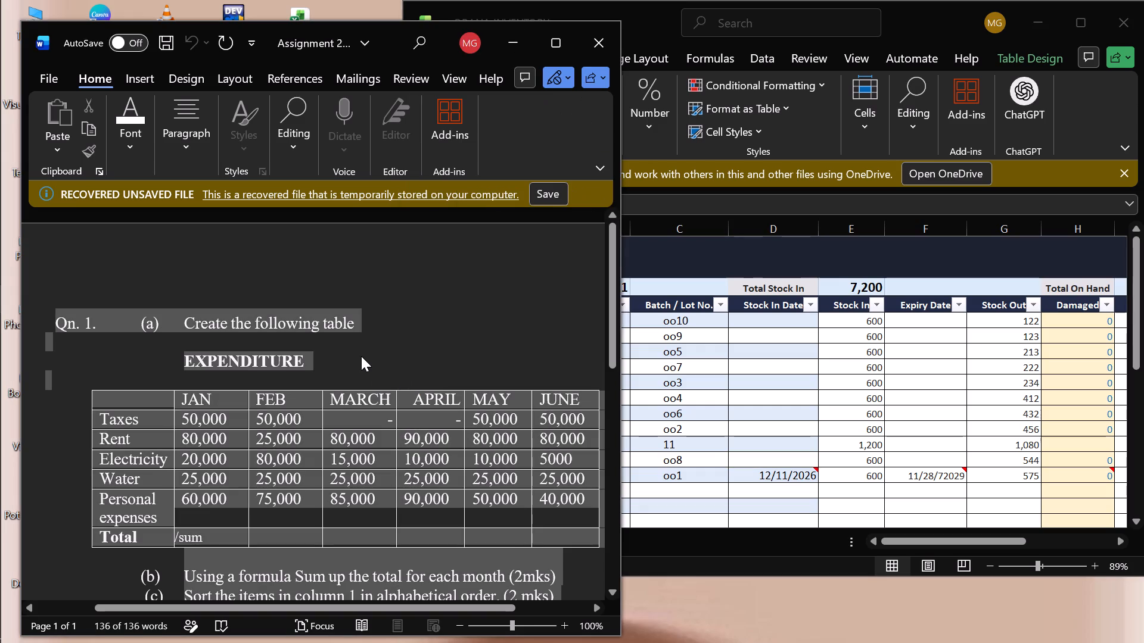
pyautogui.rightClick(361, 356)
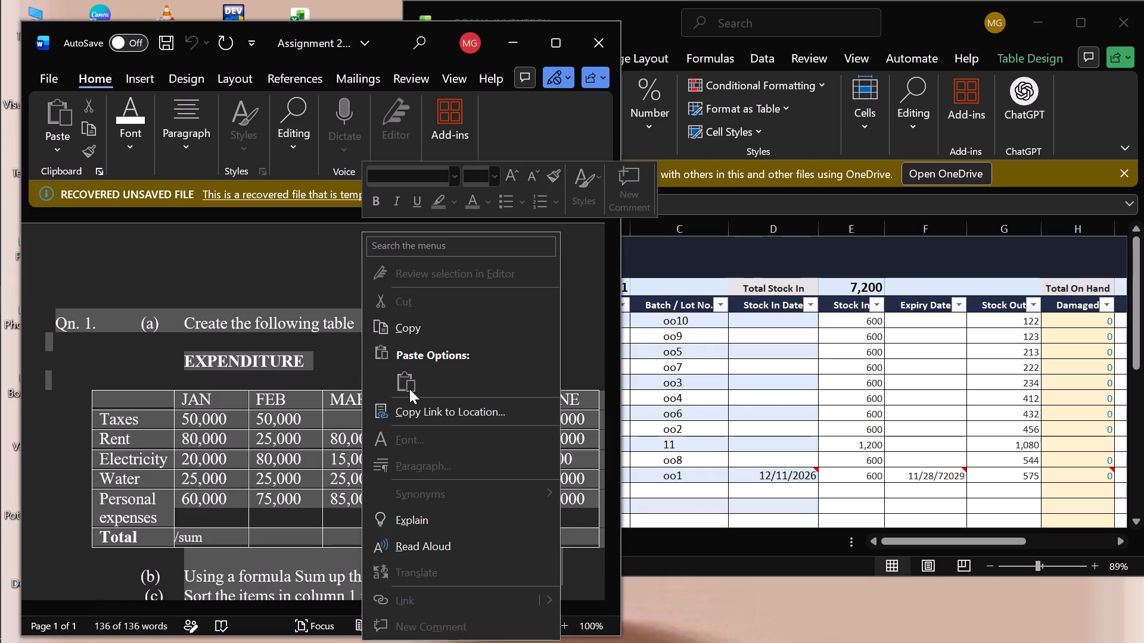
pyautogui.click(426, 334)
# Switch to the ORANA INVENTORY window in Excel and create a new blank workbook from it.
pyautogui.moveTo(711, 404); pyautogui.dragTo(430, 61)
pyautogui.click(430, 61)
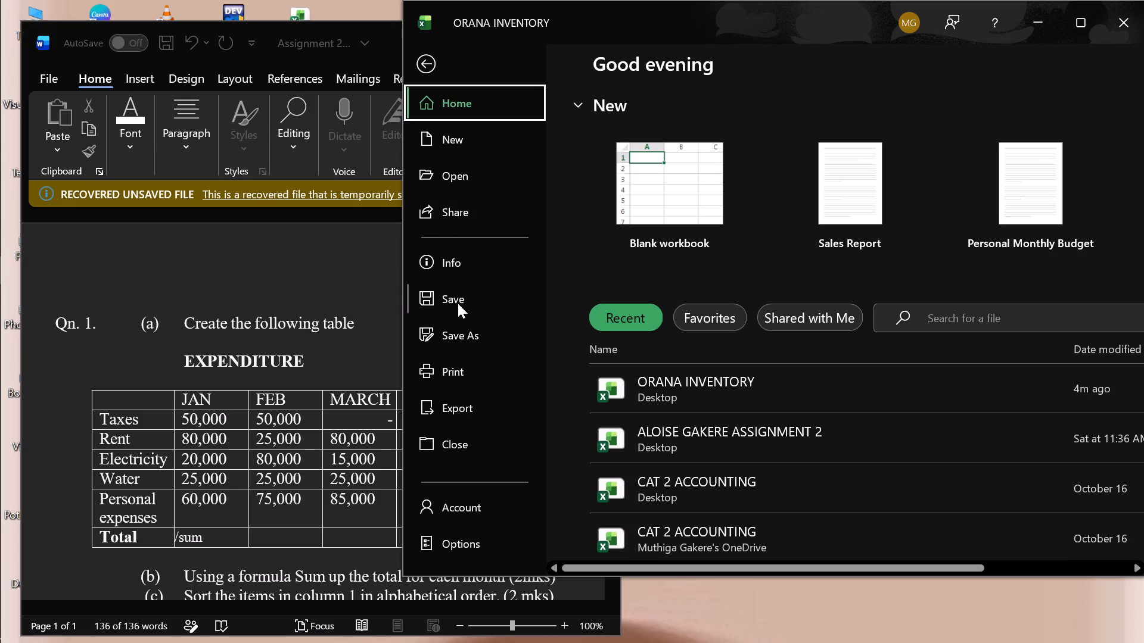
pyautogui.click(449, 145)
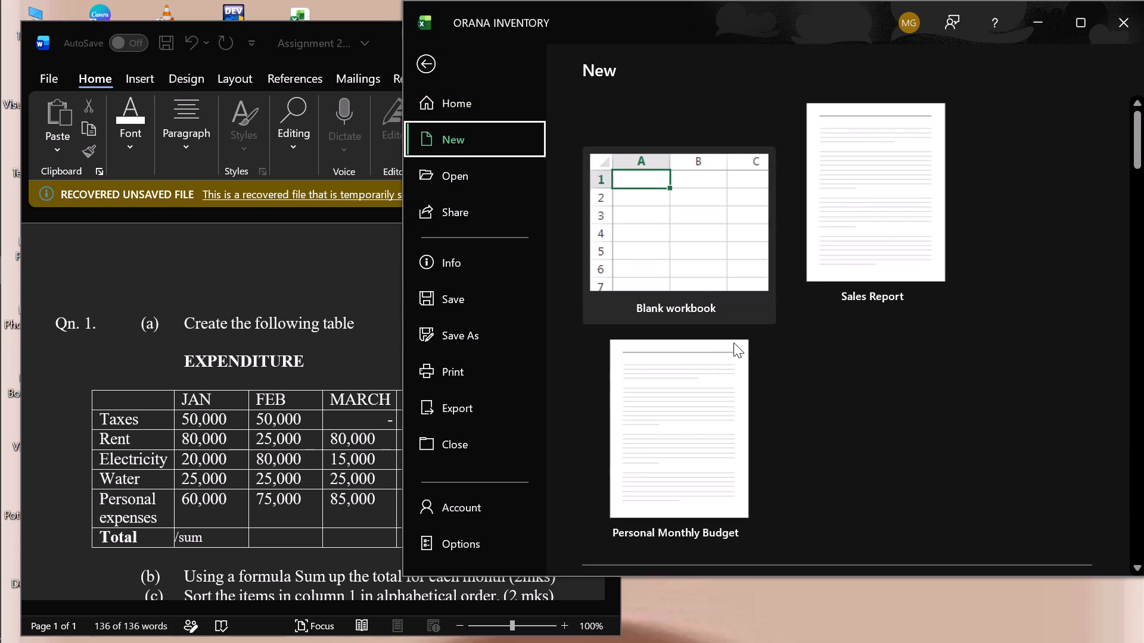
pyautogui.click(644, 210)
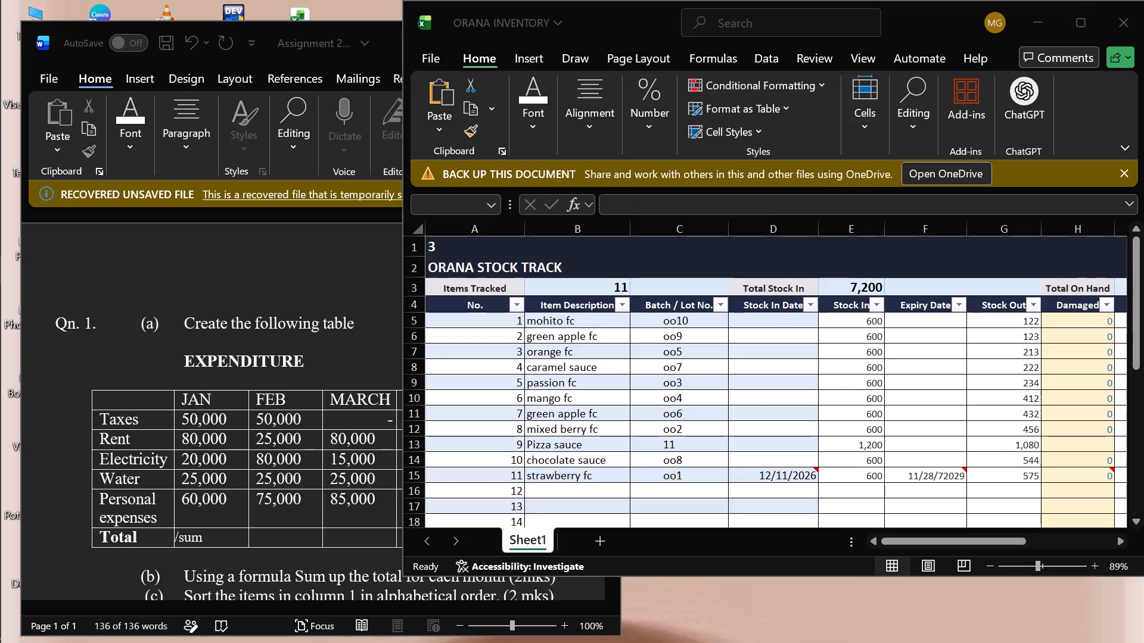
# Paste the copied assignment content into the new workbook starting at cell D4, without its source formatting.
pyautogui.click(342, 426)
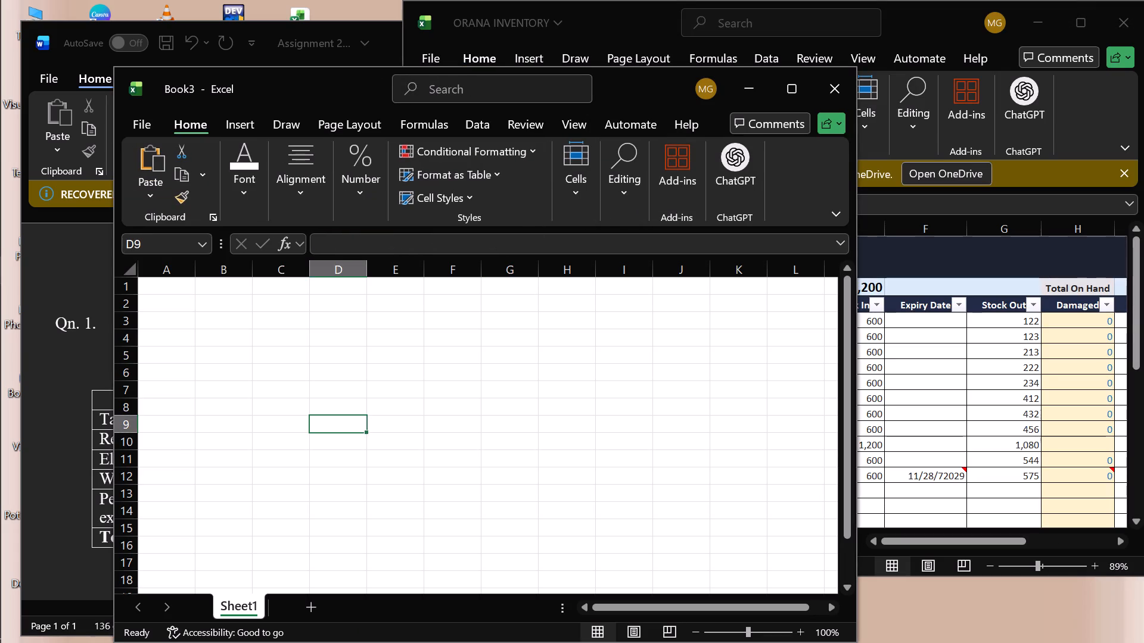
pyautogui.click(328, 344)
pyautogui.rightClick(329, 332)
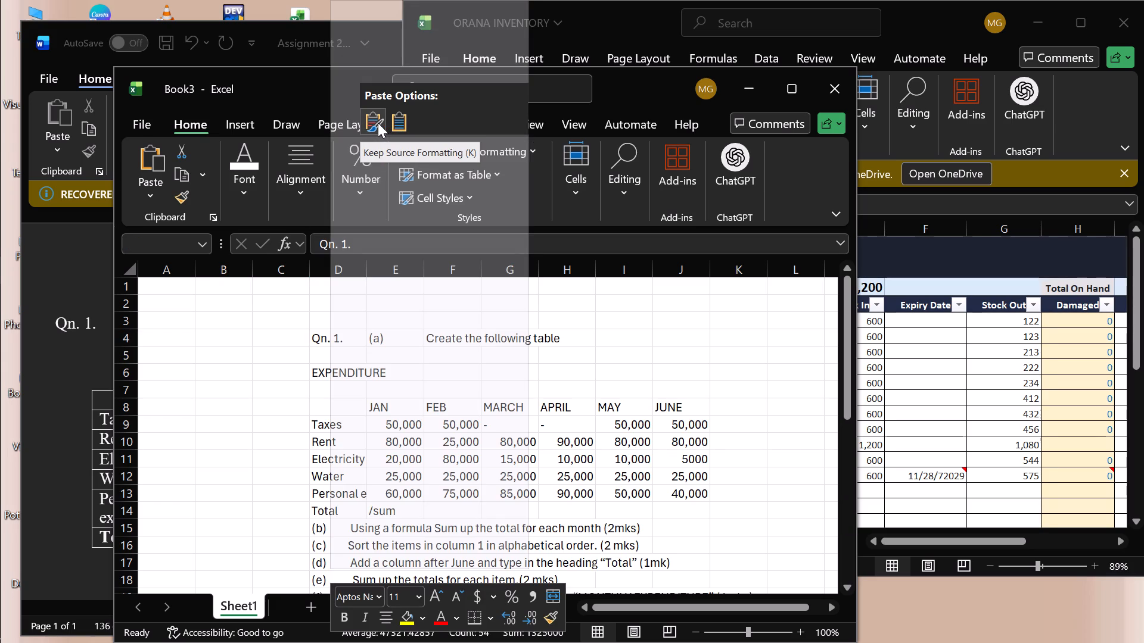
pyautogui.click(397, 129)
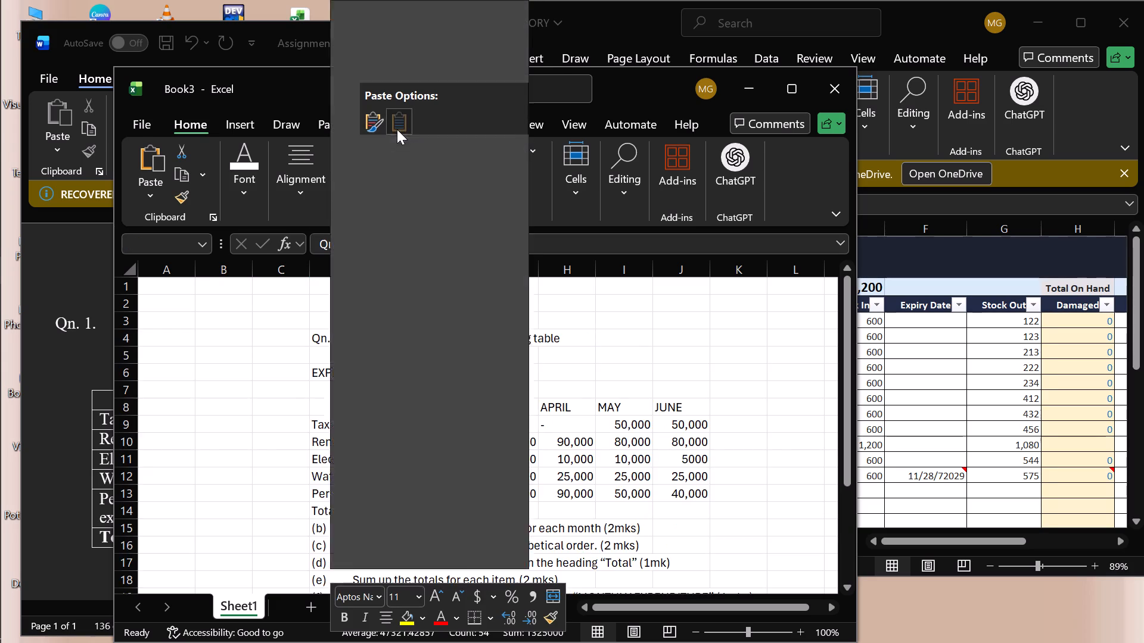
pyautogui.click(744, 396)
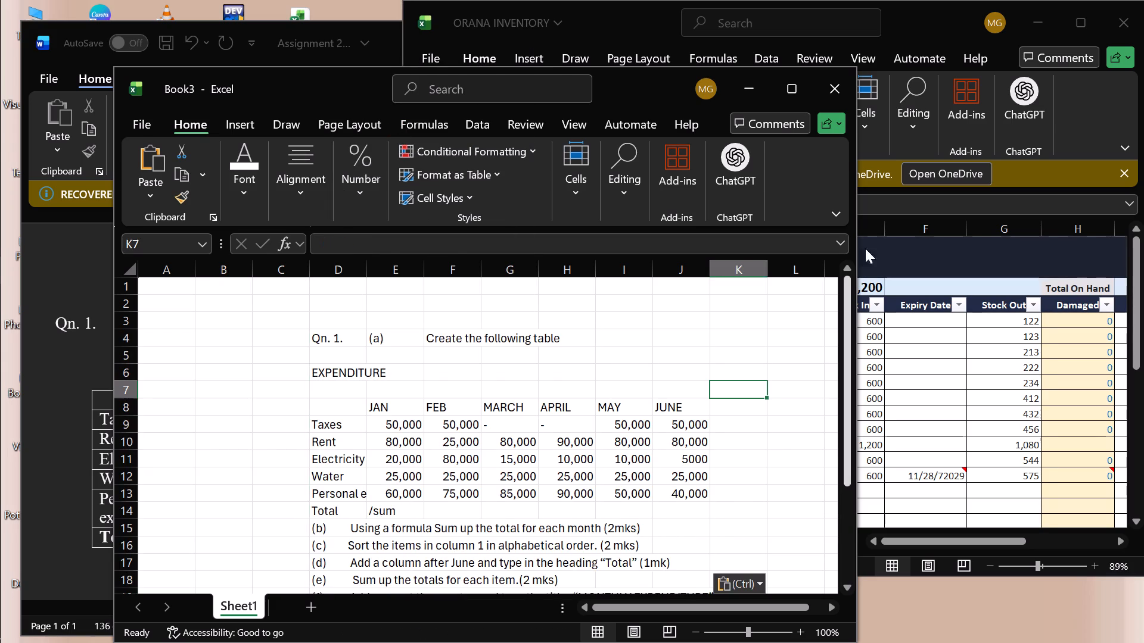
# Enlarge the Book3 window in width and height so the pasted table and all questions fit in view.
pyautogui.click(860, 166)
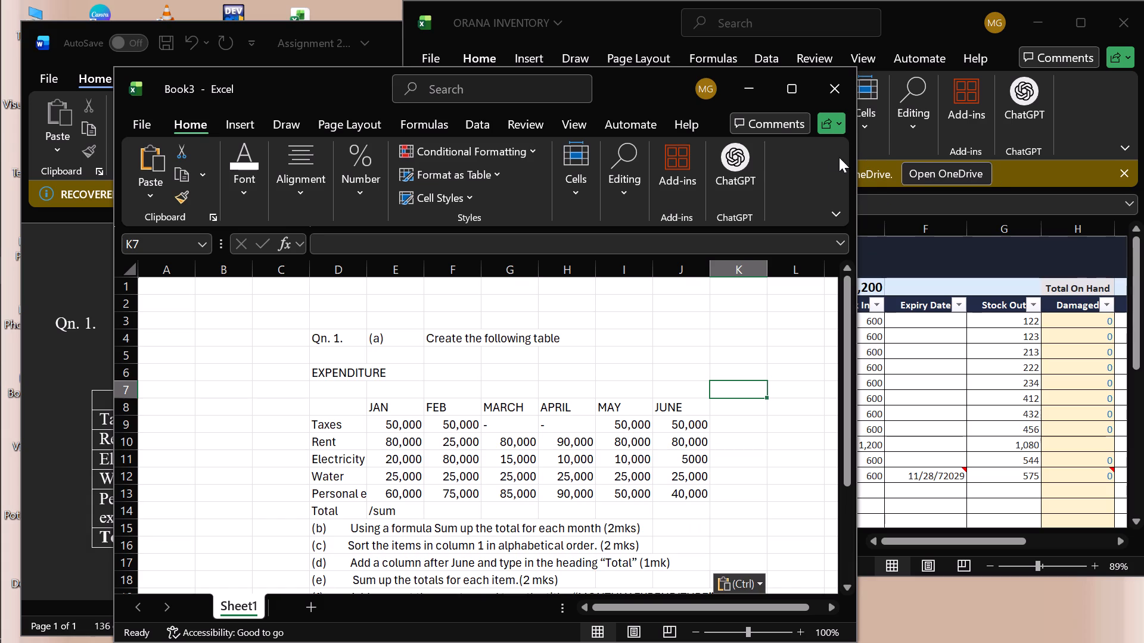
pyautogui.click(856, 141)
pyautogui.moveTo(860, 139); pyautogui.dragTo(1143, 140)
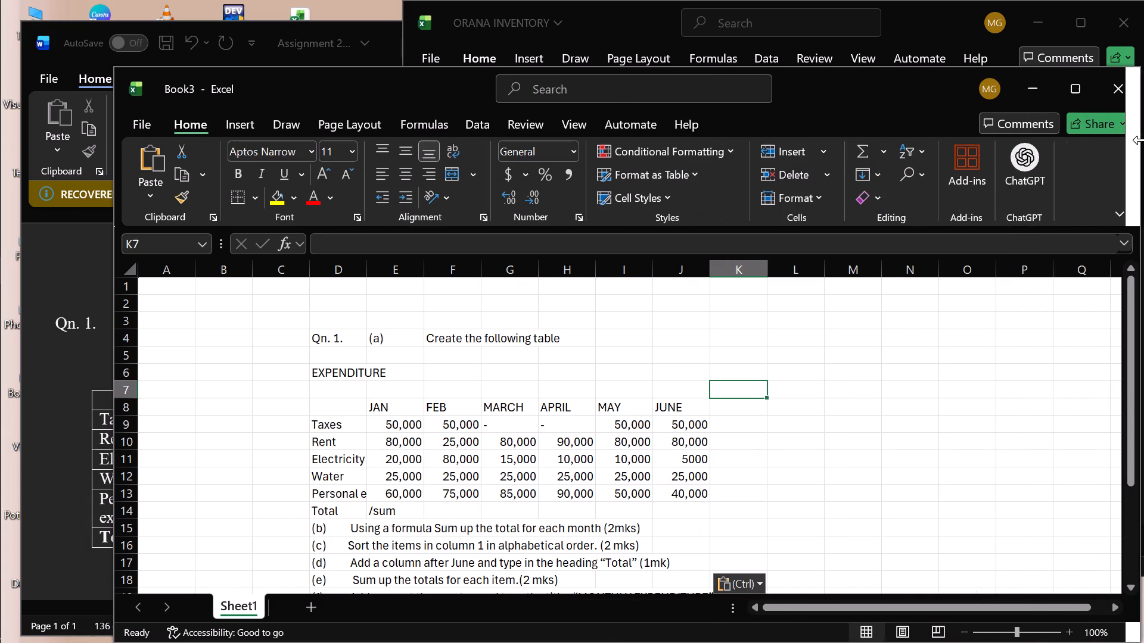
pyautogui.moveTo(829, 63); pyautogui.dragTo(813, 0)
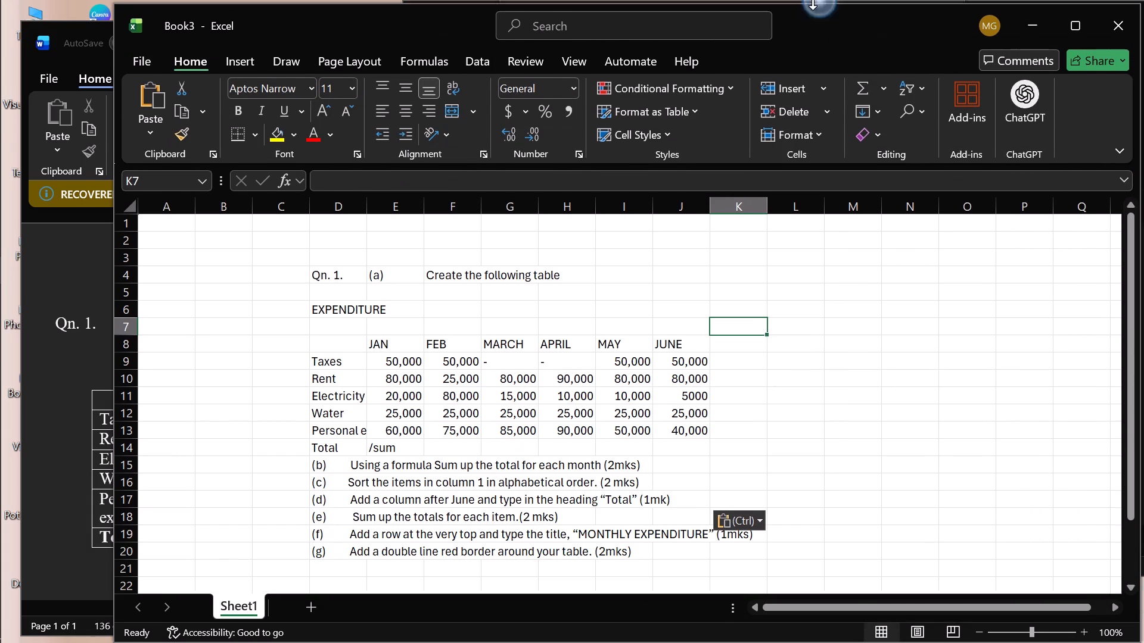
pyautogui.moveTo(813, 0); pyautogui.dragTo(812, 0)
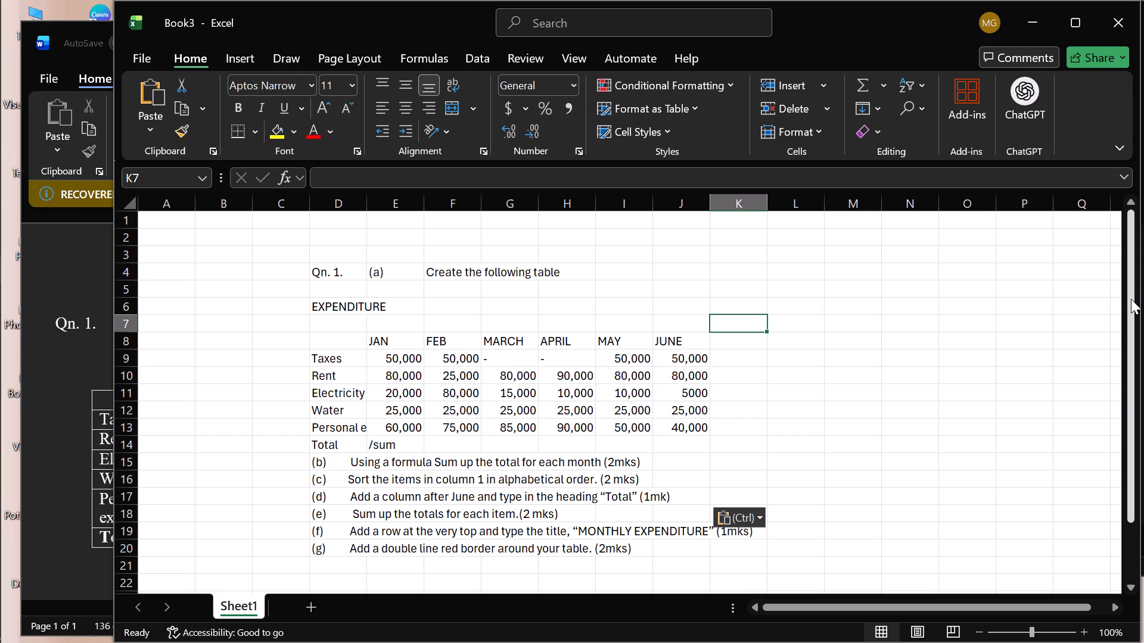
pyautogui.moveTo(1131, 299); pyautogui.dragTo(1134, 339)
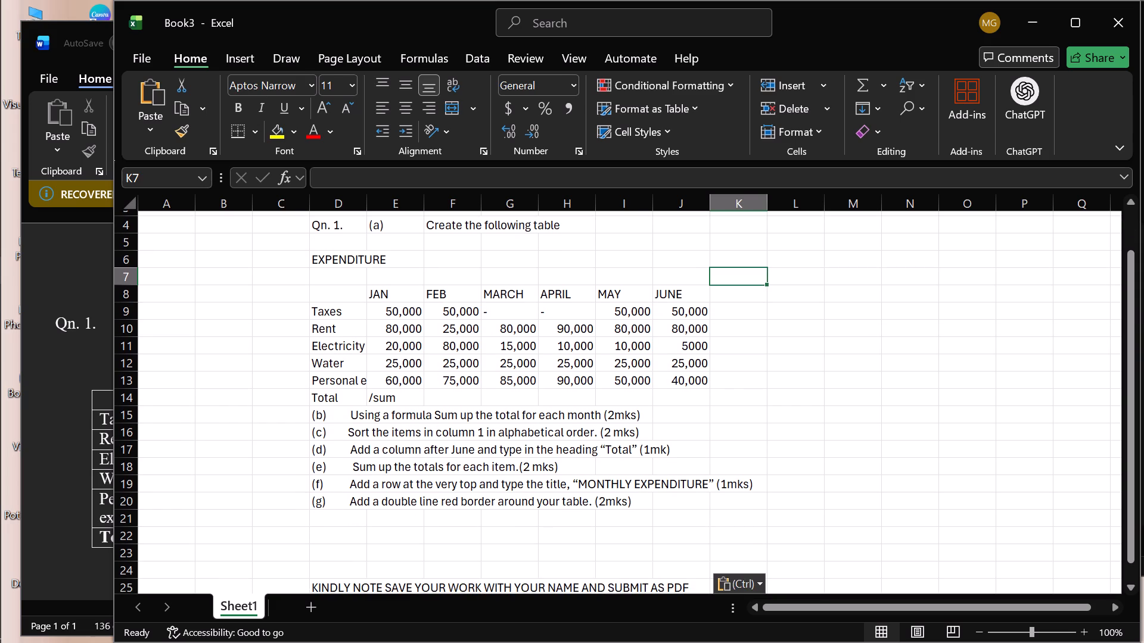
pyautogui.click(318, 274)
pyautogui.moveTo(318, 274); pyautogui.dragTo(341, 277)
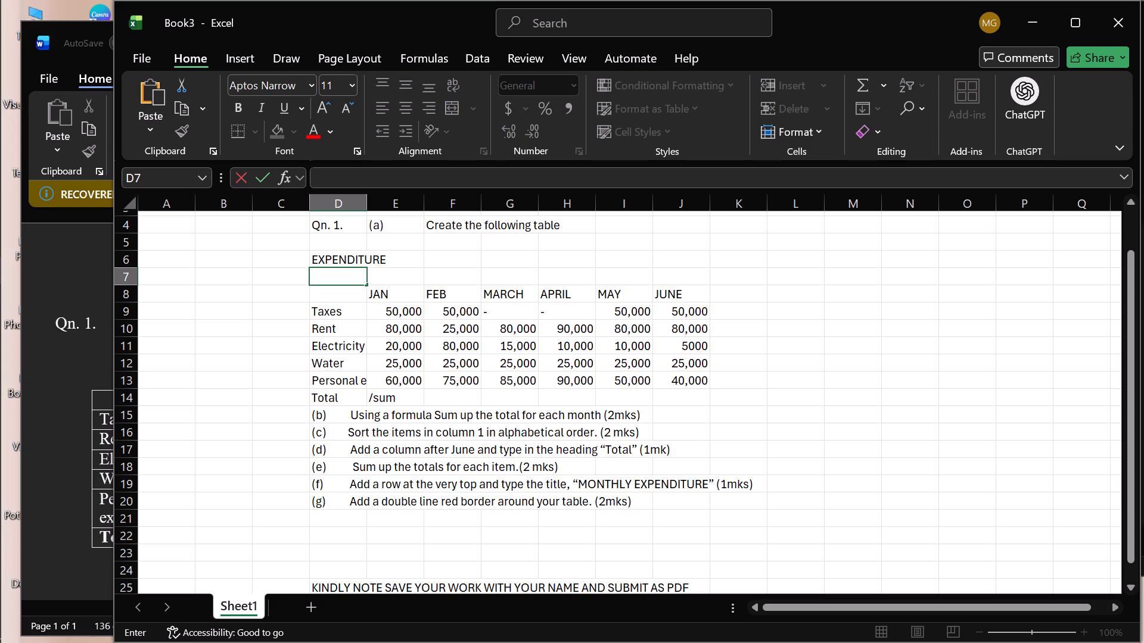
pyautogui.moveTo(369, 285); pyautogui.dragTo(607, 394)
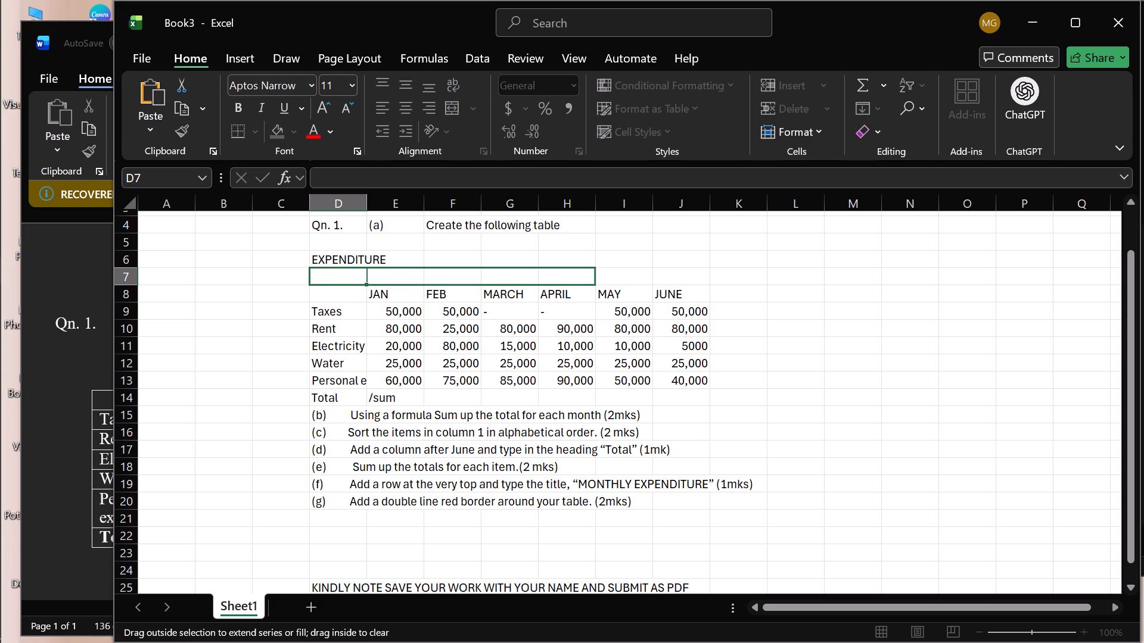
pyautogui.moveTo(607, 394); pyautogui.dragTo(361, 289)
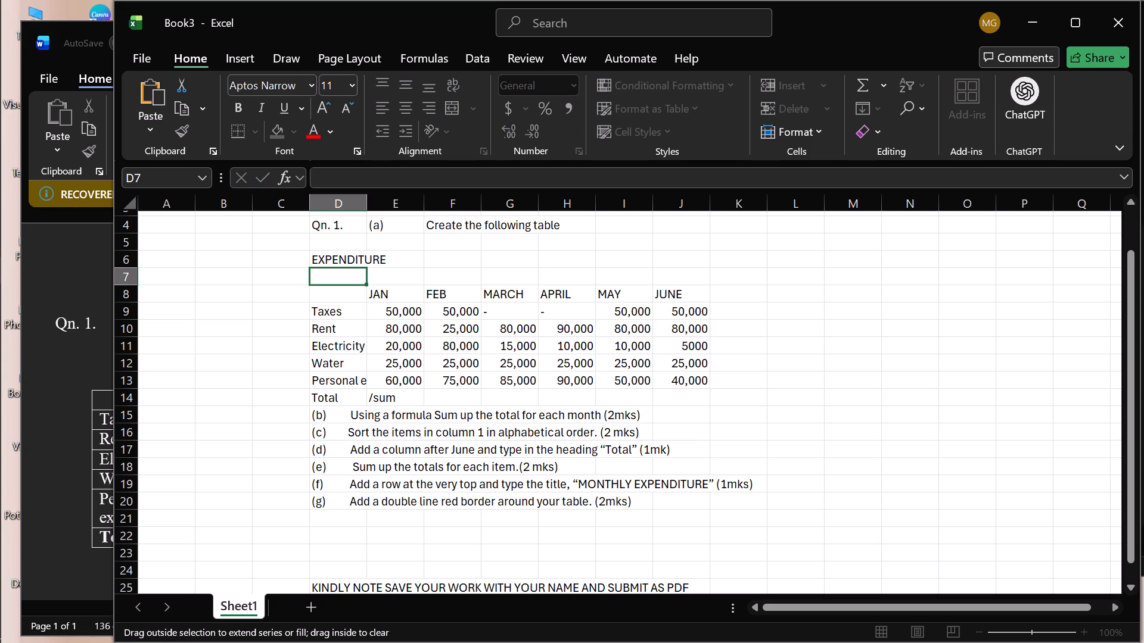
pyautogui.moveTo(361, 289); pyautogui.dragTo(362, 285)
# Select the expenditure table range D7:J14 and autofill it one column further into column K.
pyautogui.moveTo(341, 277); pyautogui.dragTo(523, 355)
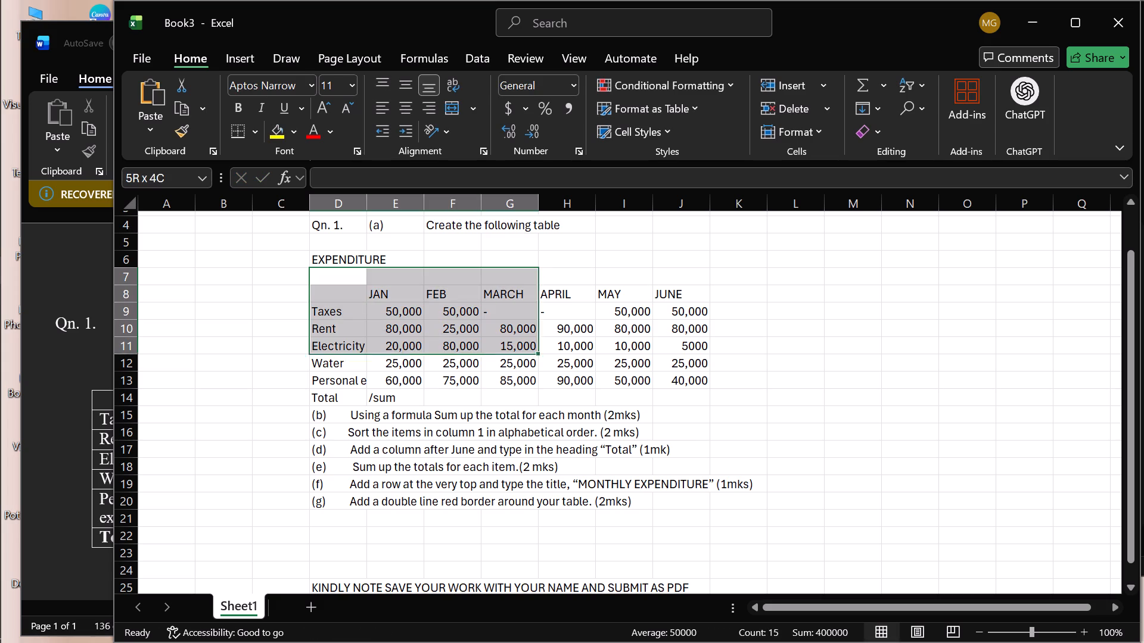
pyautogui.moveTo(523, 355); pyautogui.dragTo(709, 394)
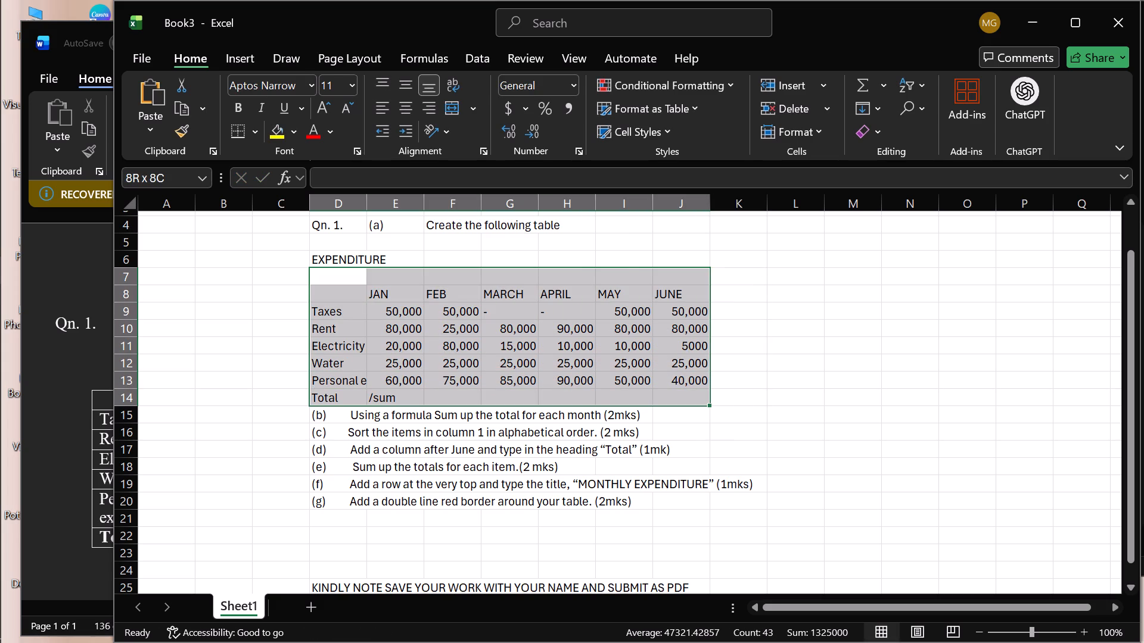
pyautogui.moveTo(709, 394); pyautogui.dragTo(695, 398)
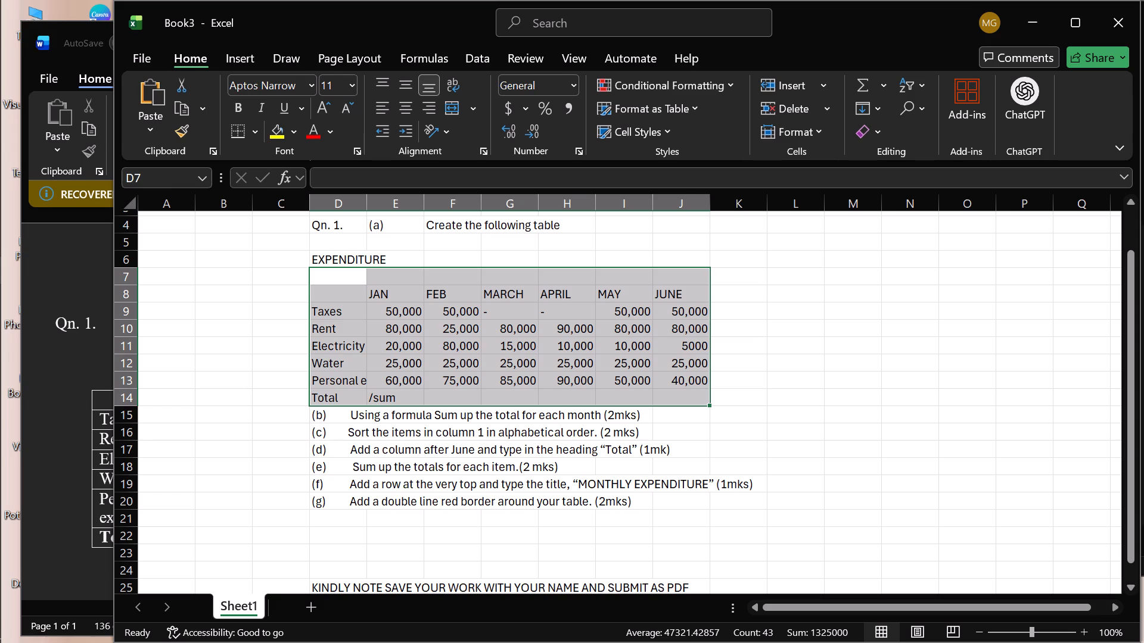
pyautogui.moveTo(709, 407); pyautogui.dragTo(730, 407)
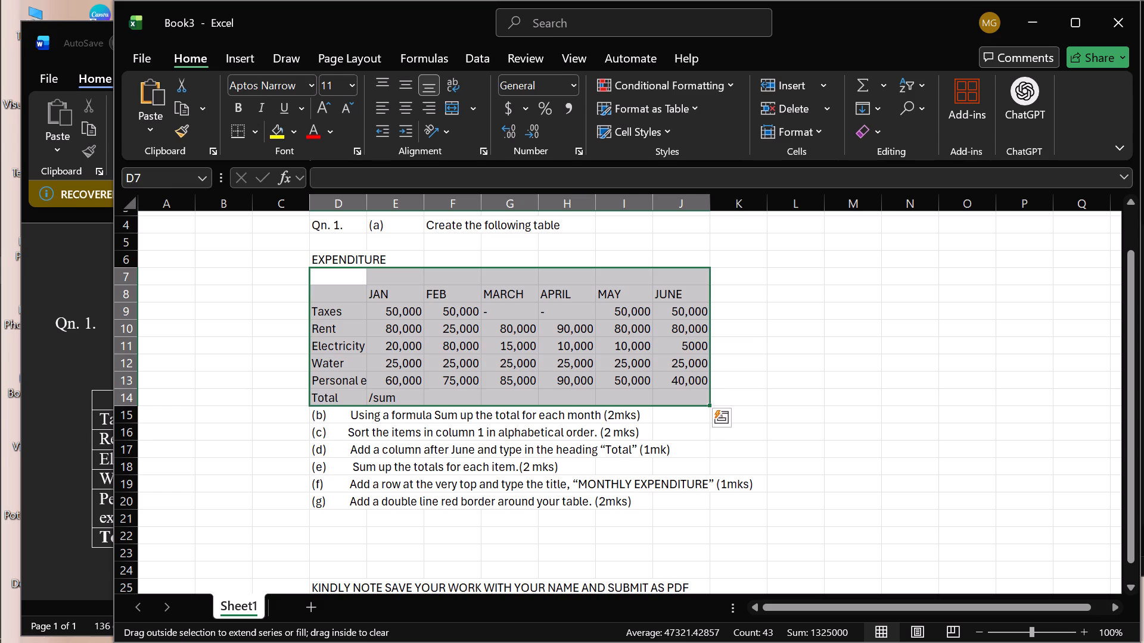
pyautogui.moveTo(730, 407); pyautogui.dragTo(750, 400)
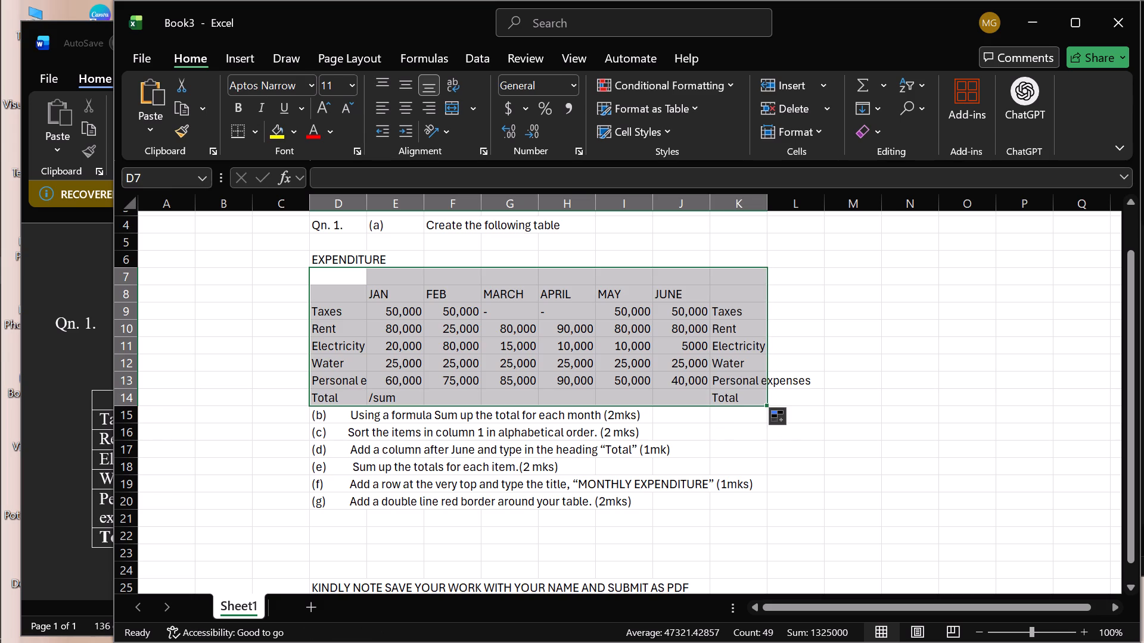
# Apply all borders and outside borders to the expenditure table range D8:N14.
pyautogui.click(860, 322)
pyautogui.moveTo(328, 292); pyautogui.dragTo(819, 391)
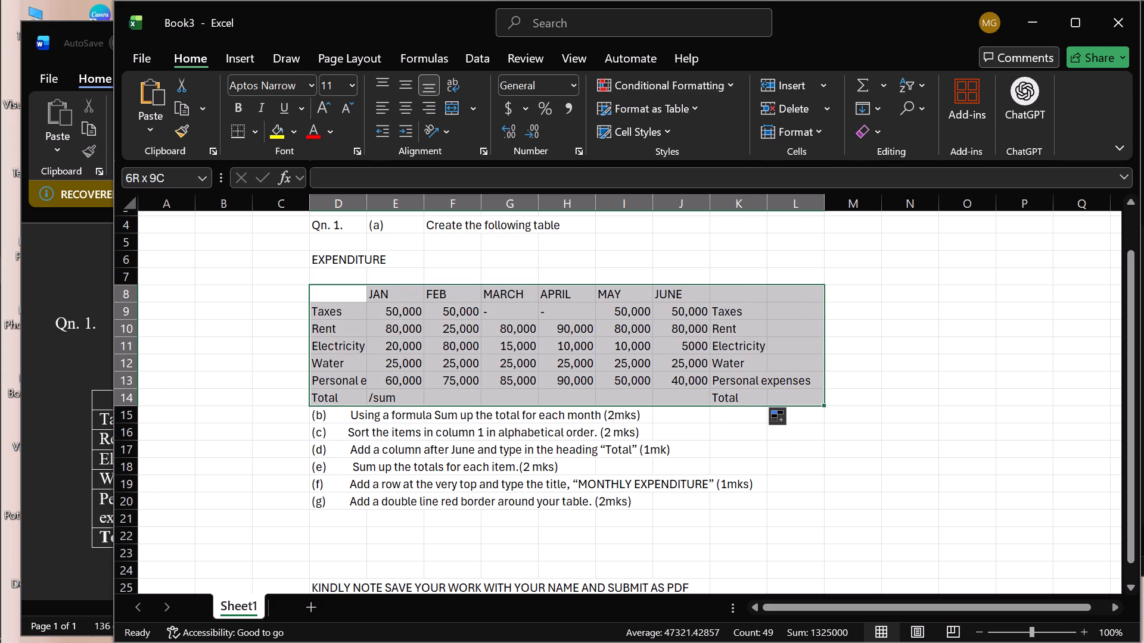
pyautogui.moveTo(819, 391); pyautogui.dragTo(902, 398)
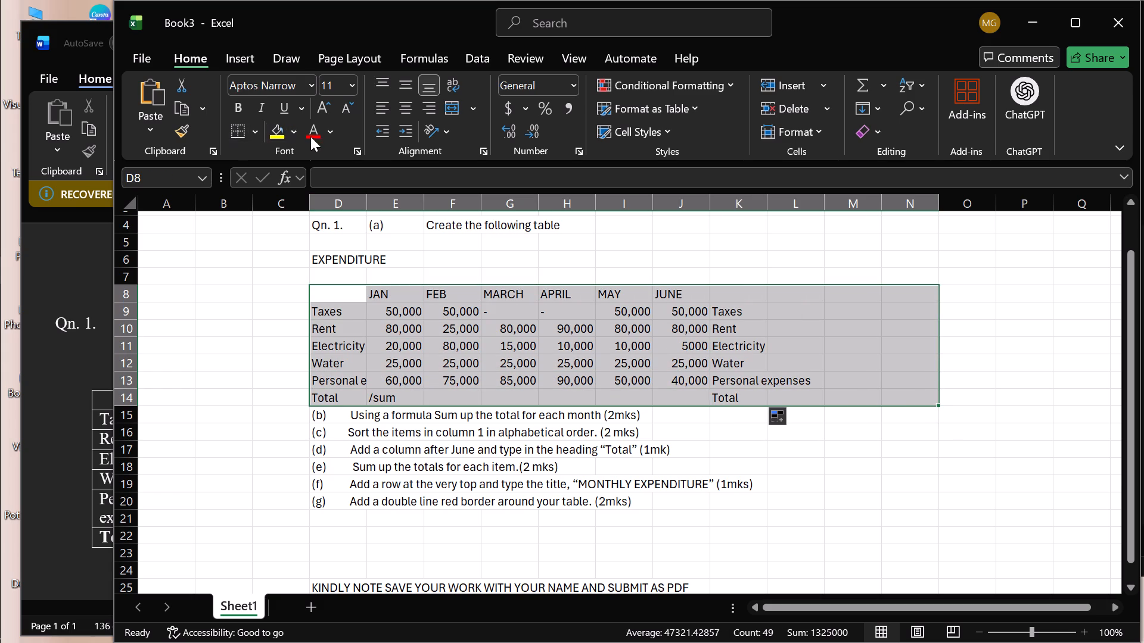
pyautogui.click(250, 130)
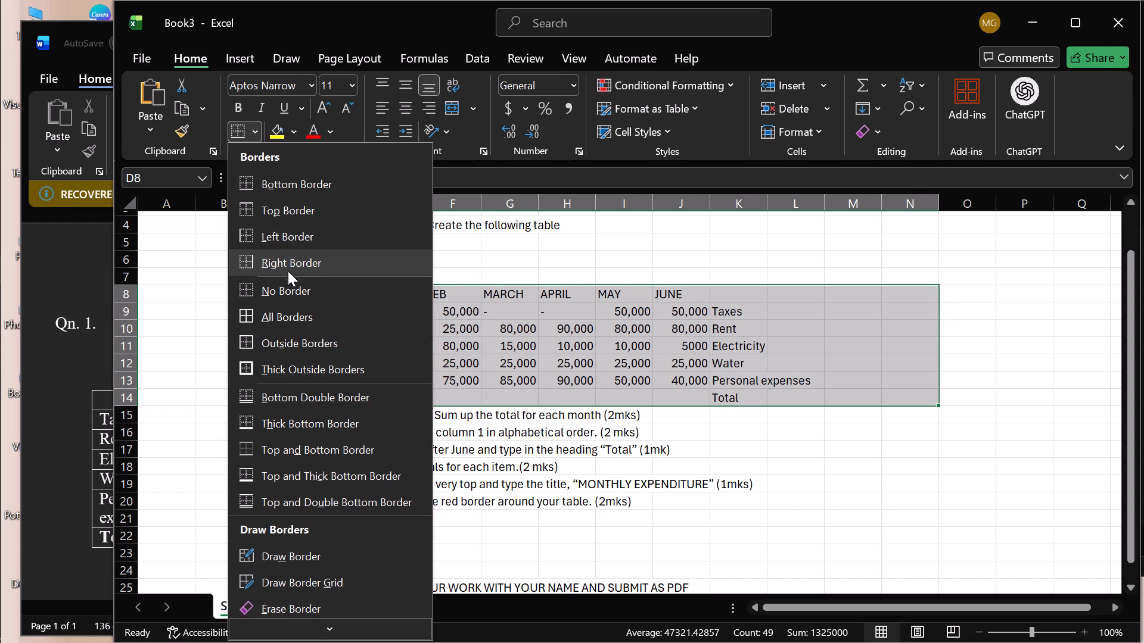
pyautogui.click(287, 315)
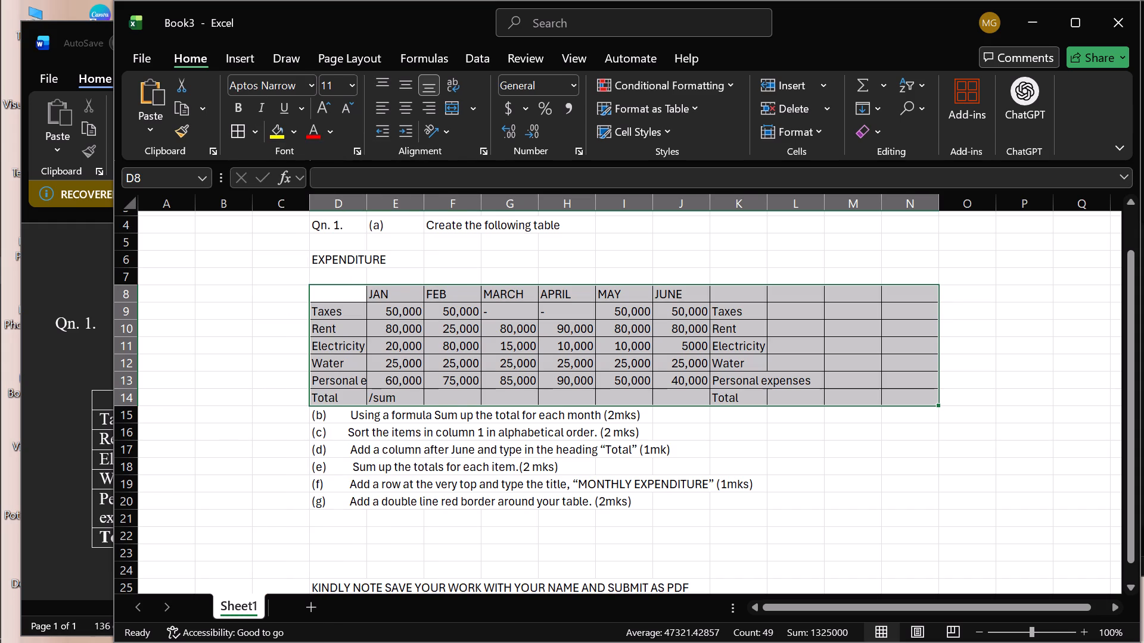
pyautogui.click(258, 132)
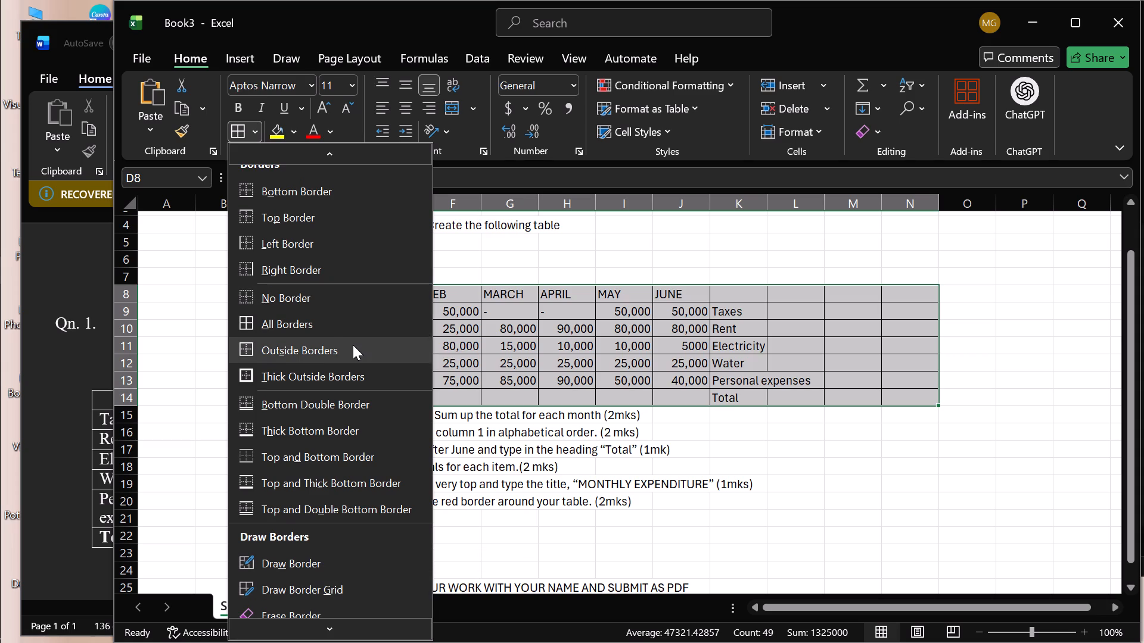
pyautogui.click(309, 348)
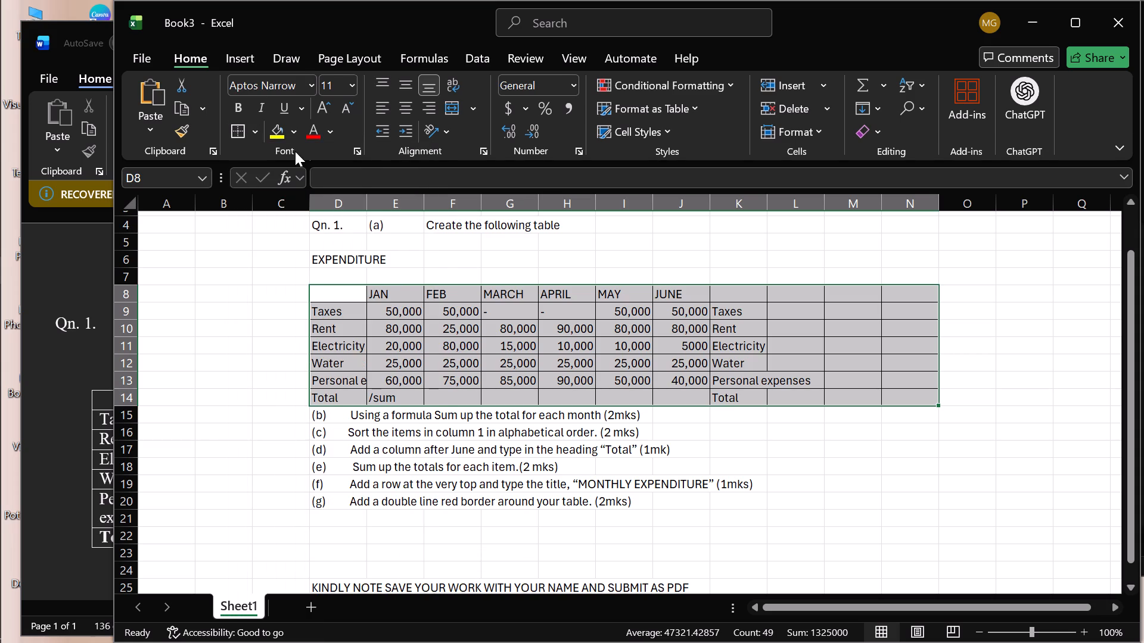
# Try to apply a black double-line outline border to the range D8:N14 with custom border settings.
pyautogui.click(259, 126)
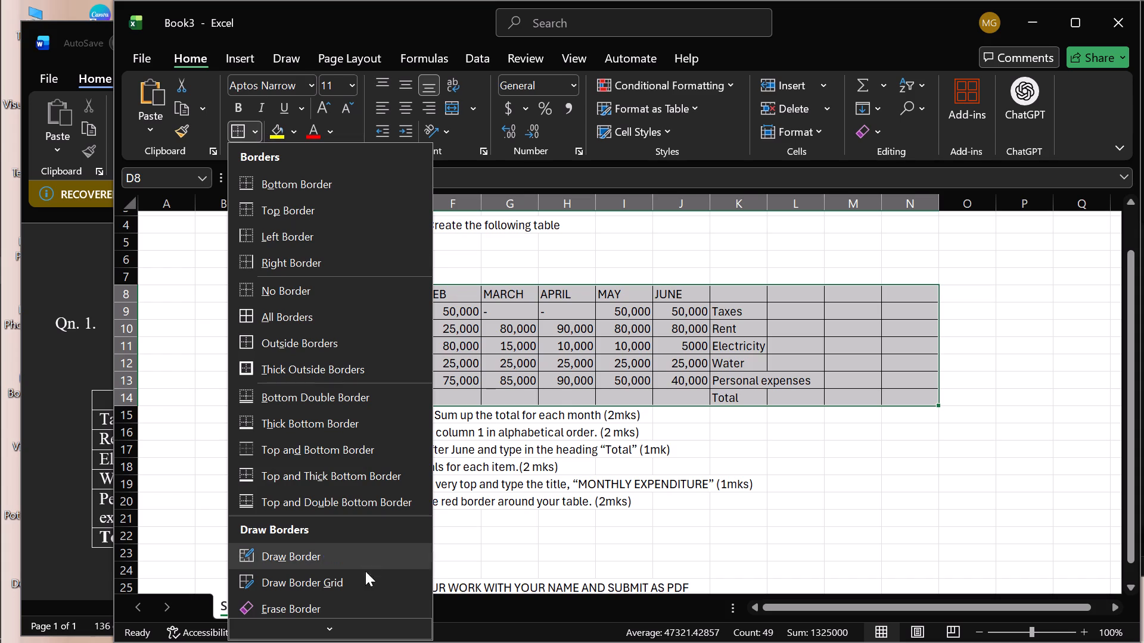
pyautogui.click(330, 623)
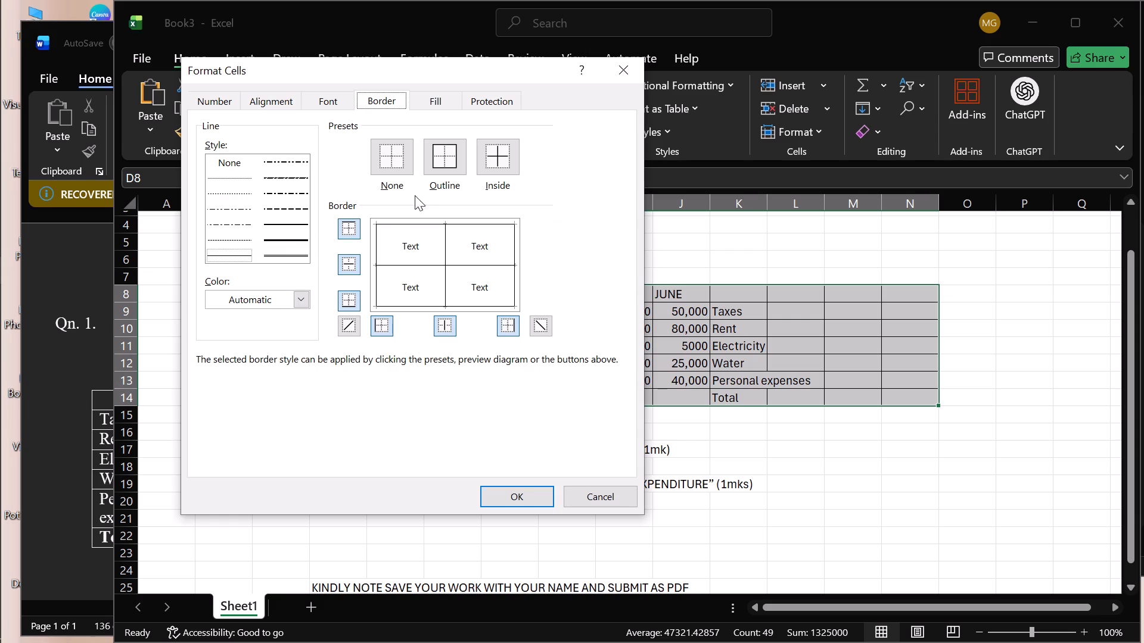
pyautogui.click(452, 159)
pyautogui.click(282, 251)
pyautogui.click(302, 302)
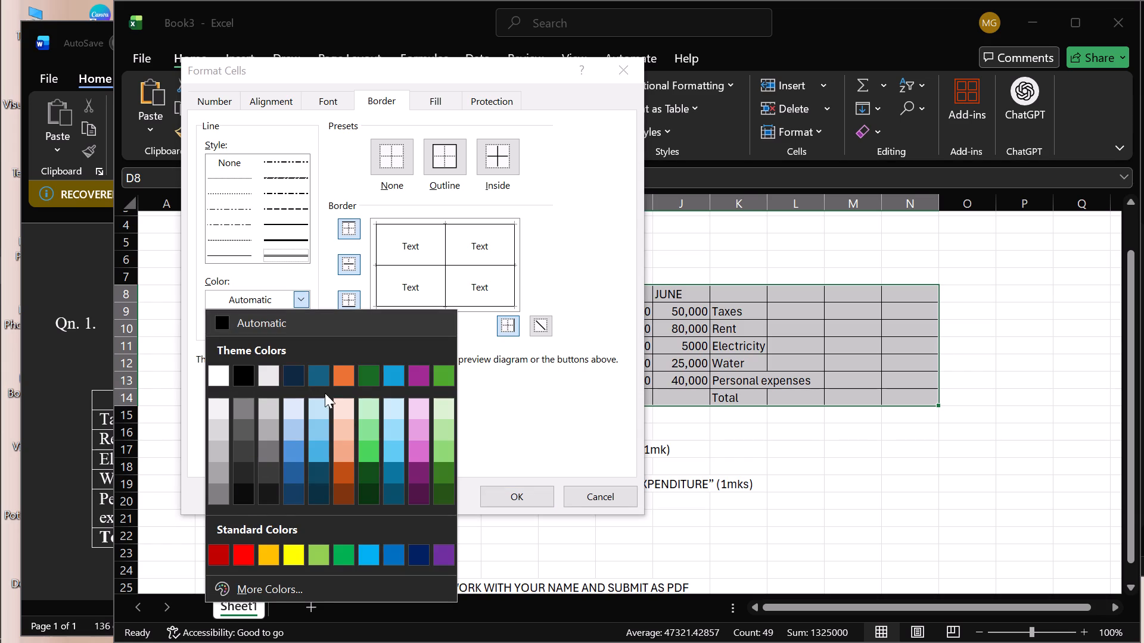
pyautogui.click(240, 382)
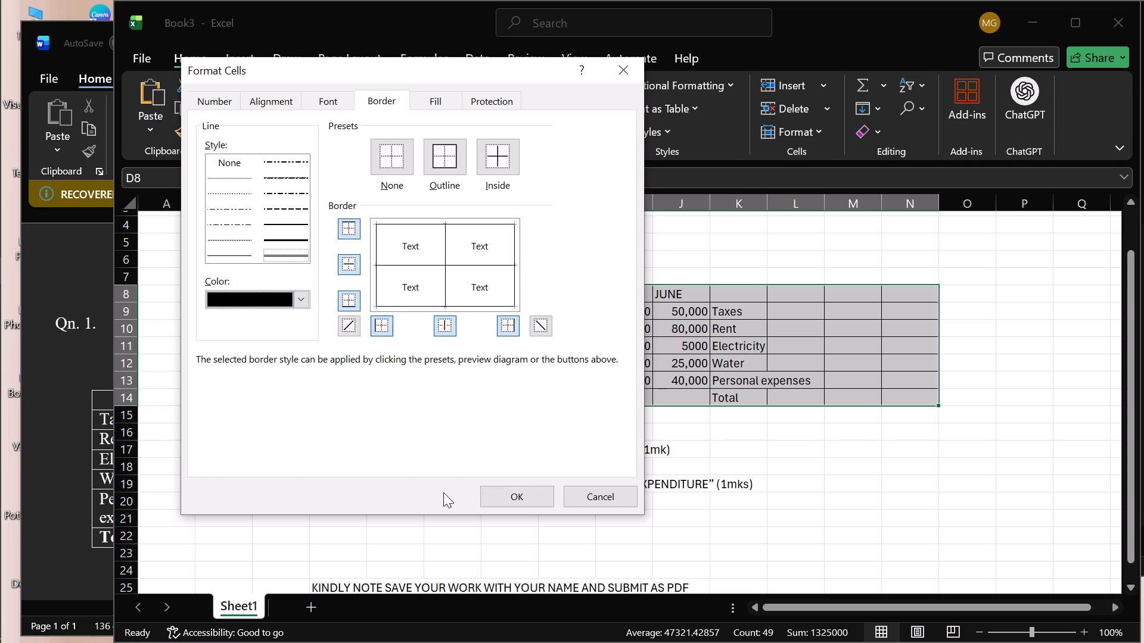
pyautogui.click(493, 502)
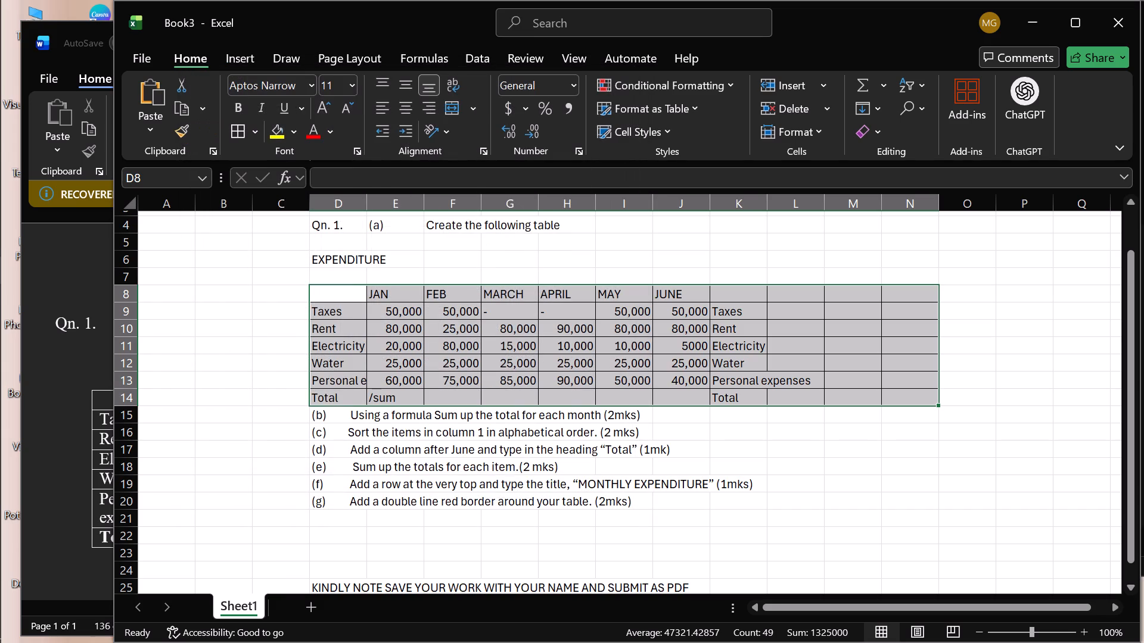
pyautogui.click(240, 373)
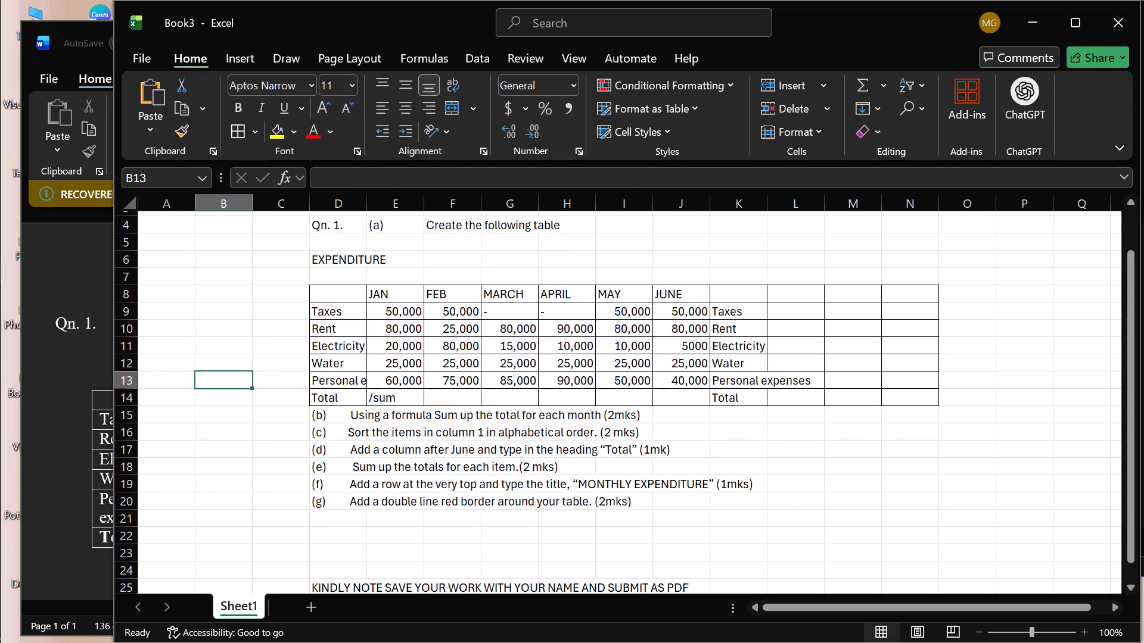
# Clear the contents of K7:M17 to remove the duplicated item labels beside the JUNE column.
pyautogui.moveTo(757, 422); pyautogui.dragTo(736, 419)
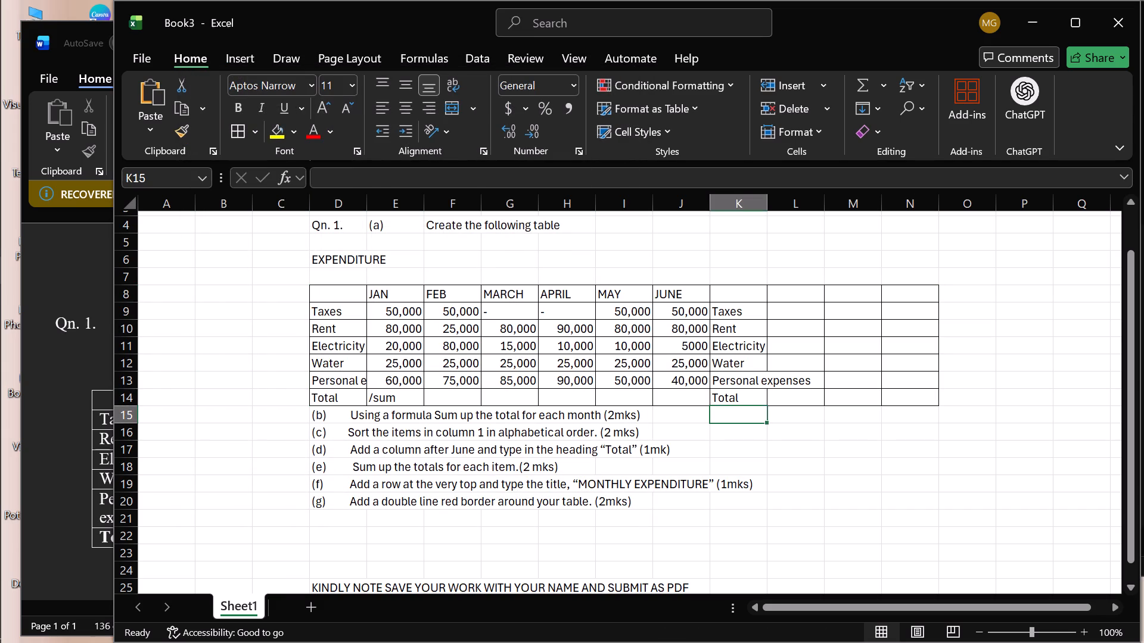
pyautogui.moveTo(736, 419); pyautogui.dragTo(835, 454)
pyautogui.moveTo(835, 454); pyautogui.dragTo(766, 414)
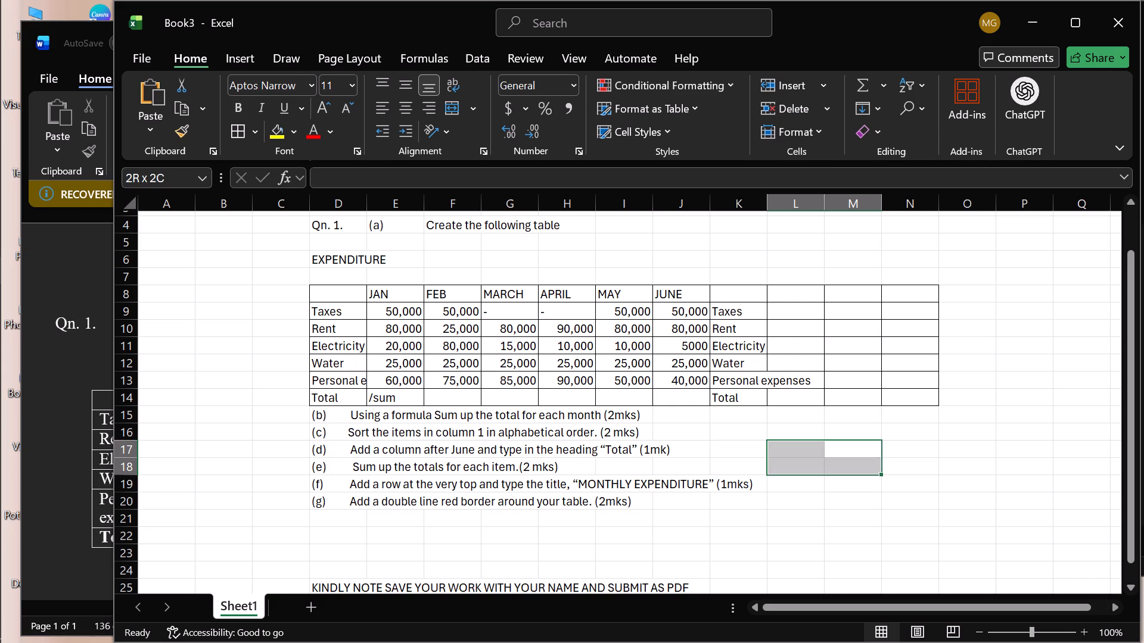
pyautogui.moveTo(766, 414); pyautogui.dragTo(766, 274)
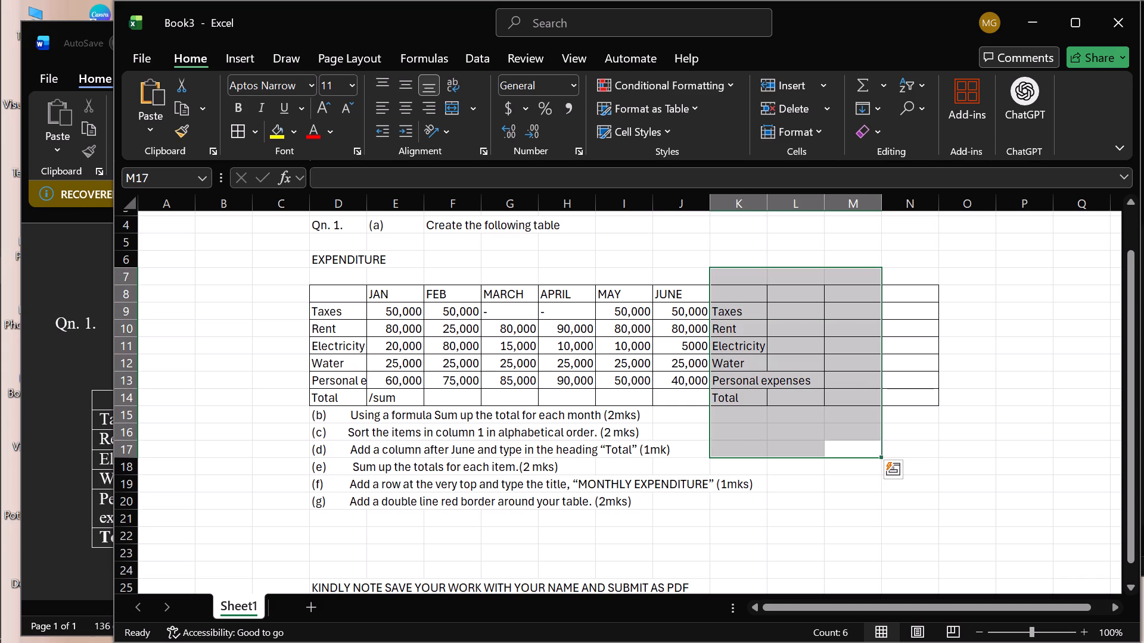
pyautogui.press('Escape')
pyautogui.press('Delete')
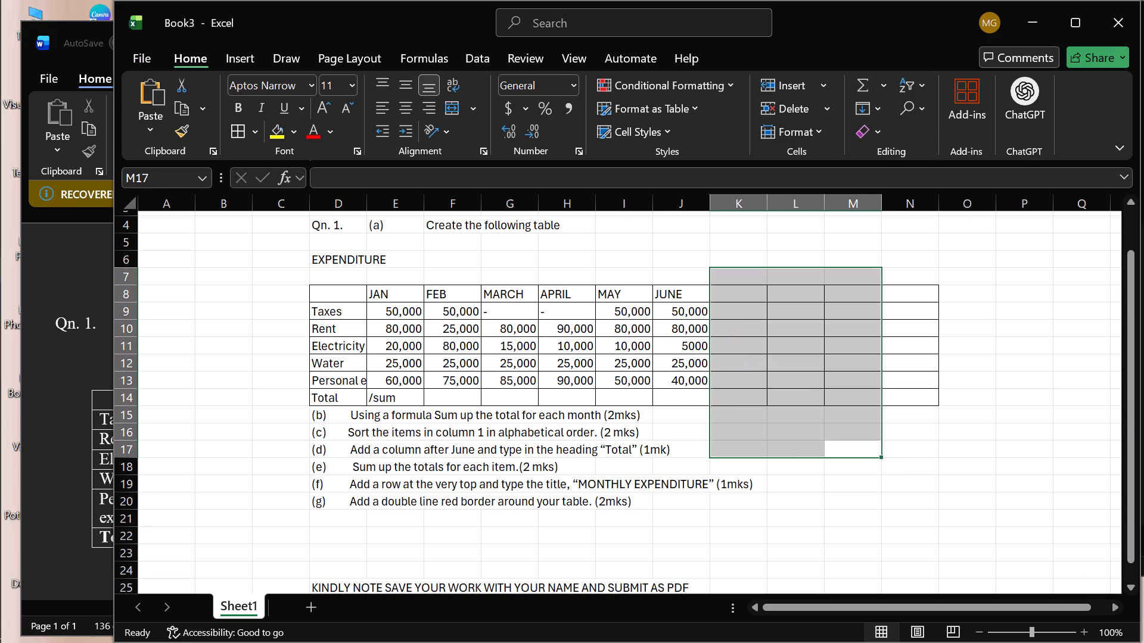
pyautogui.click(947, 455)
# Delete the extra bordered cells in the range L6:N14 beside the expenditure table.
pyautogui.moveTo(791, 267); pyautogui.dragTo(917, 392)
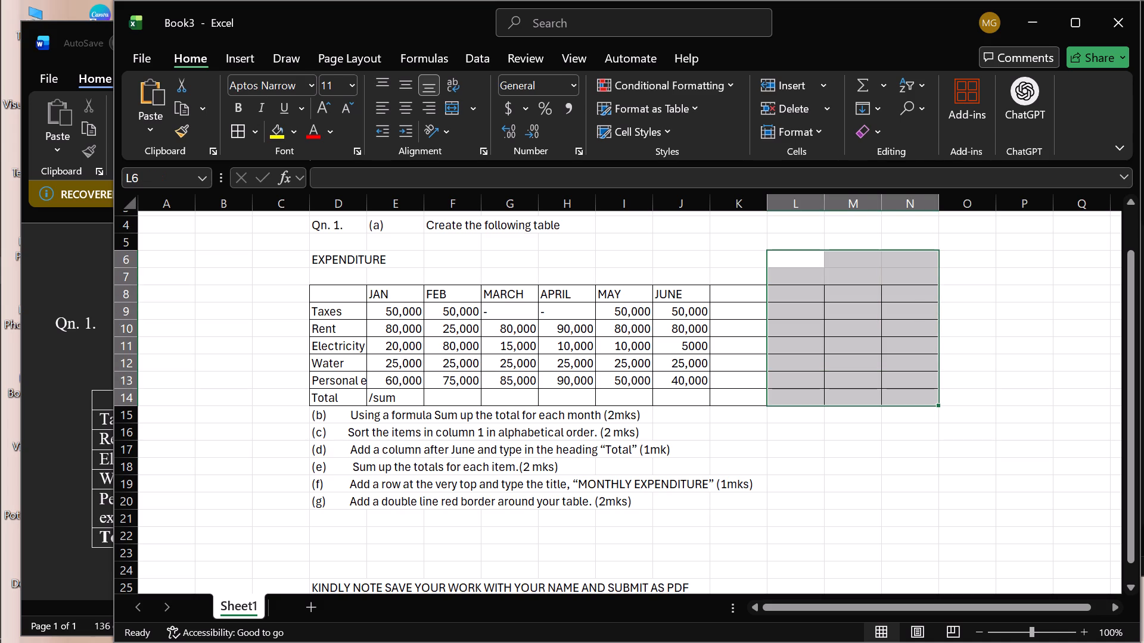
pyautogui.click(781, 107)
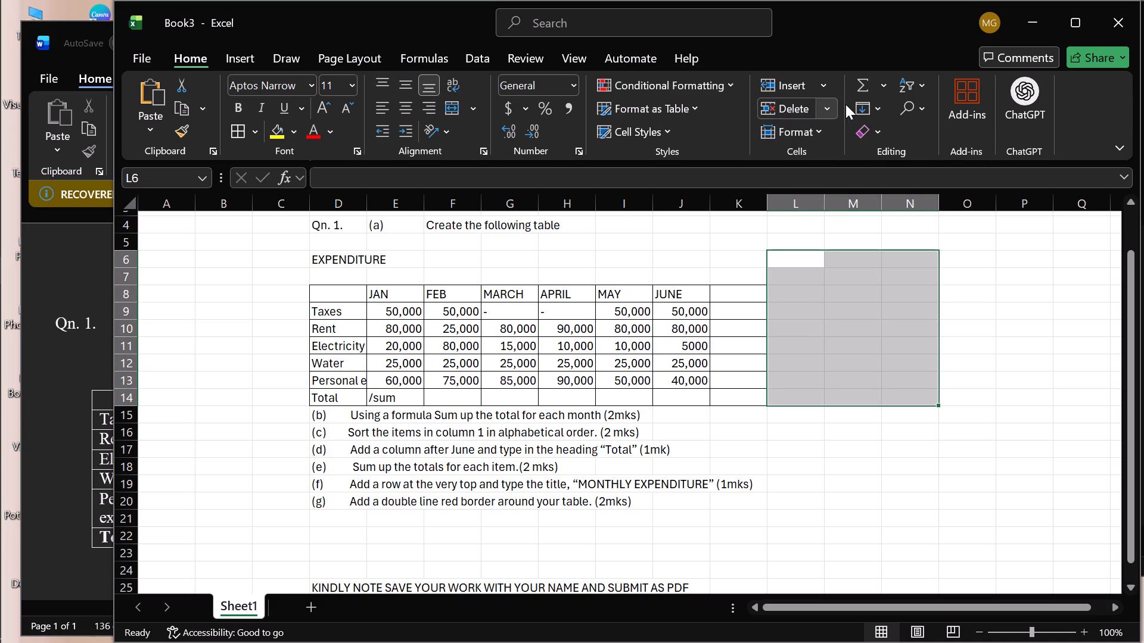
pyautogui.click(826, 105)
pyautogui.click(823, 141)
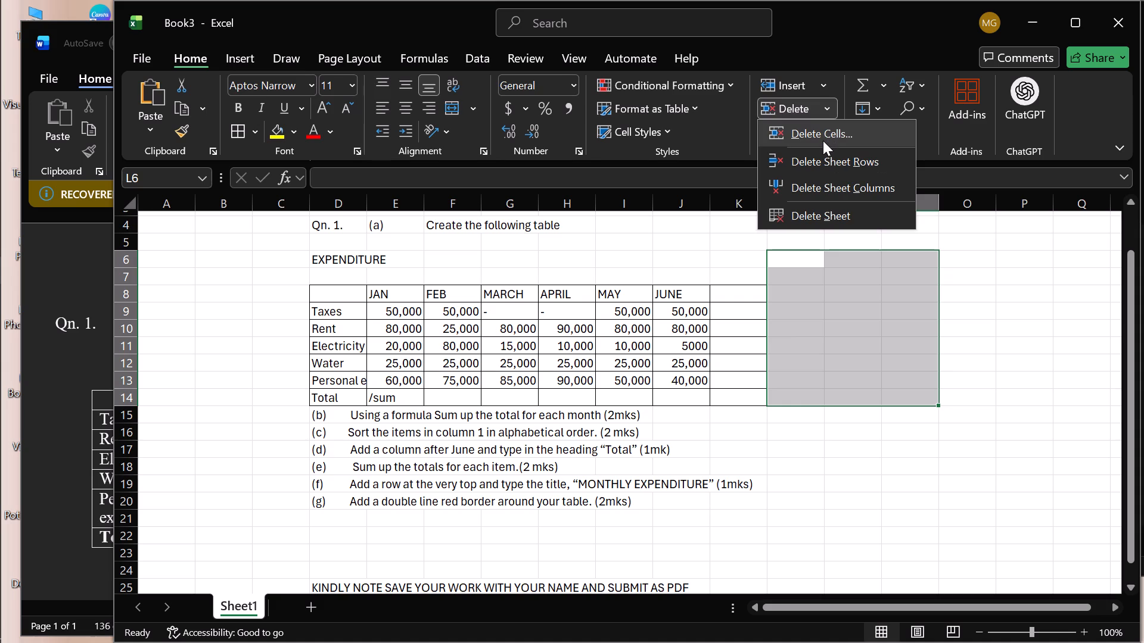
pyautogui.click(363, 376)
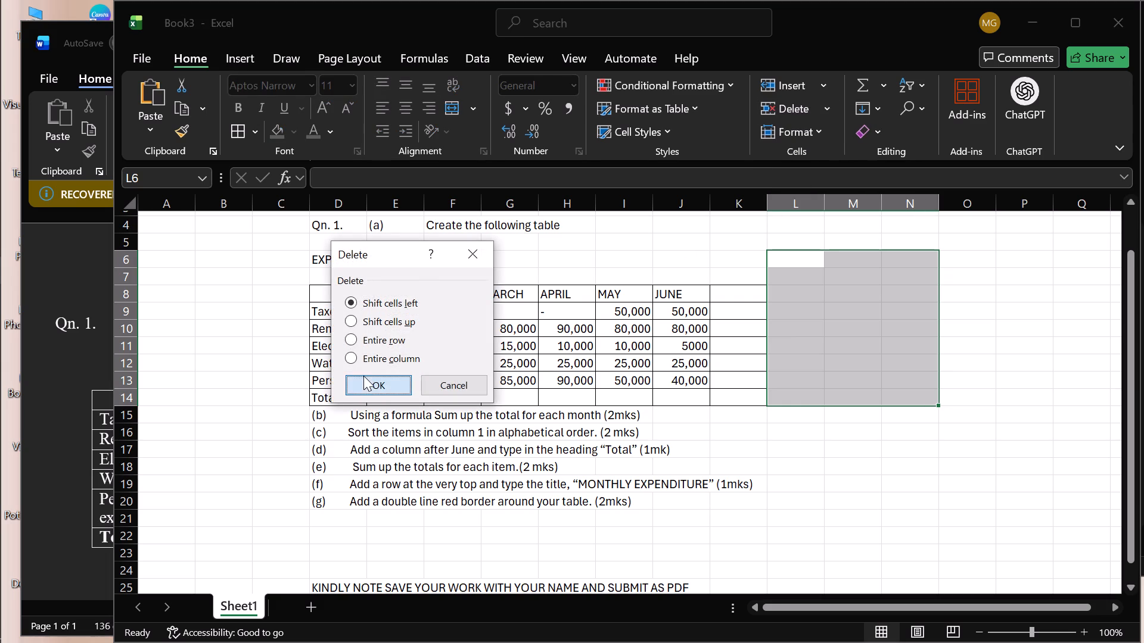
# Start deleting the current worksheet, Sheet1.
pyautogui.click(828, 106)
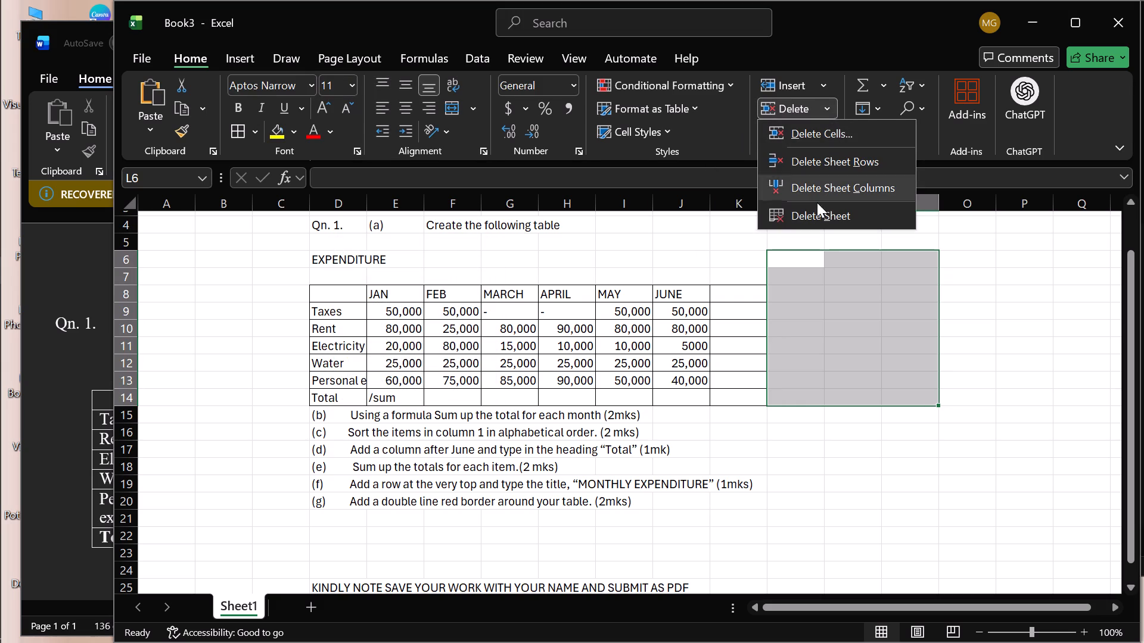
pyautogui.click(811, 213)
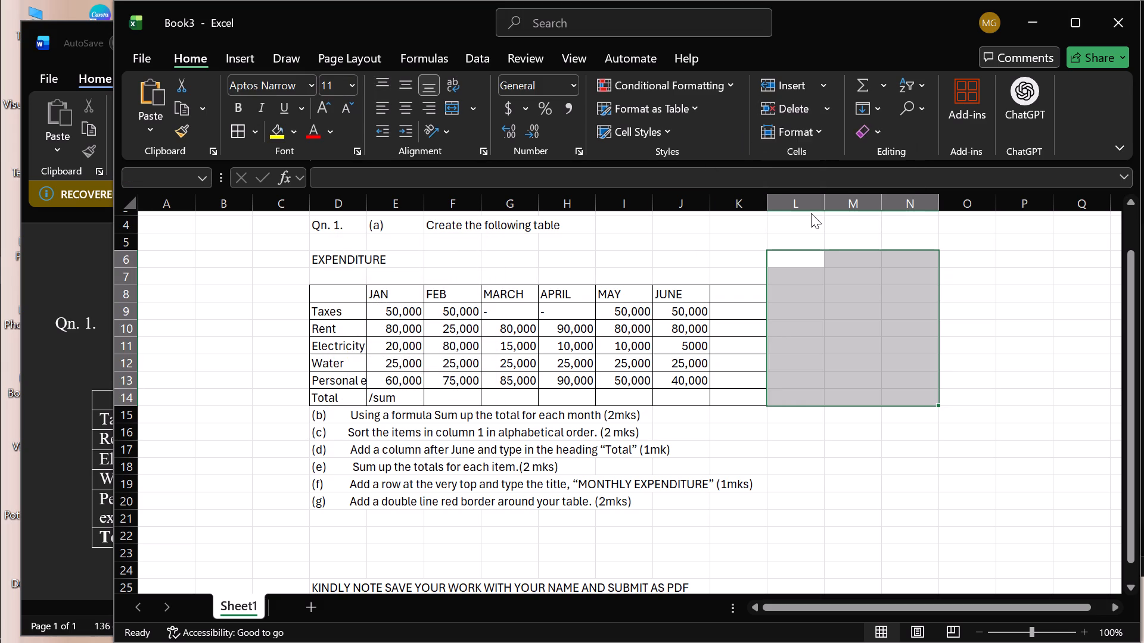
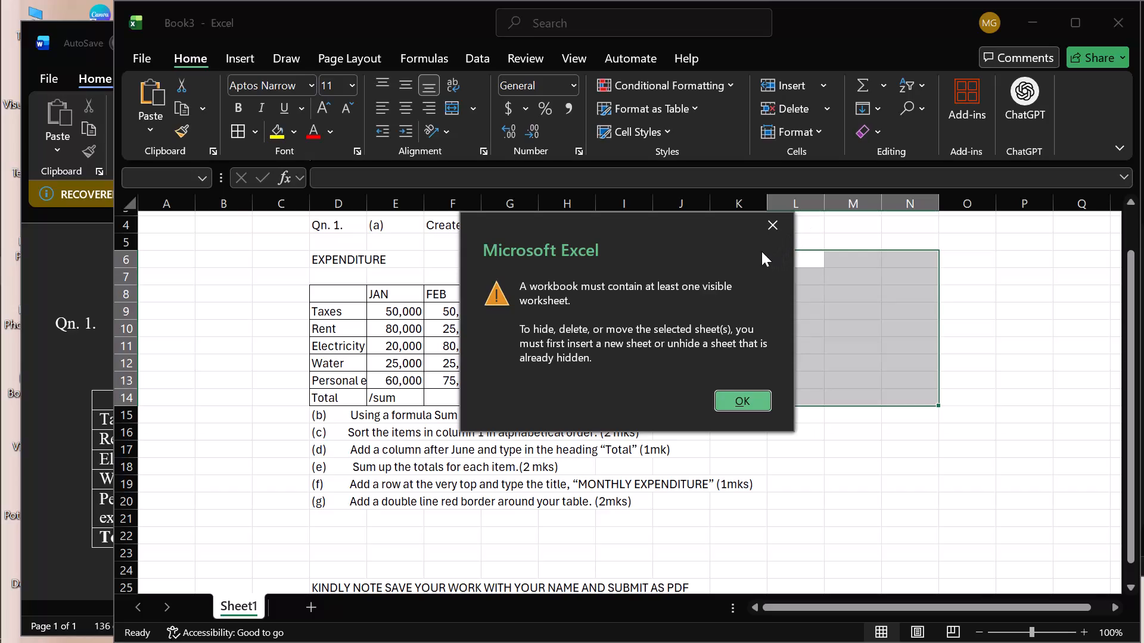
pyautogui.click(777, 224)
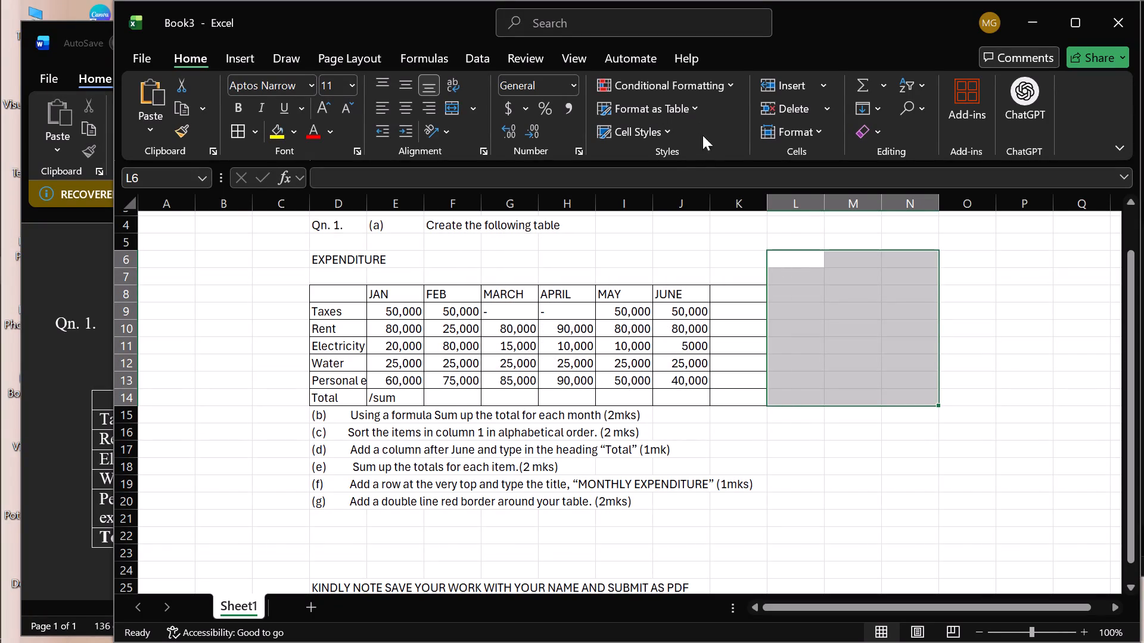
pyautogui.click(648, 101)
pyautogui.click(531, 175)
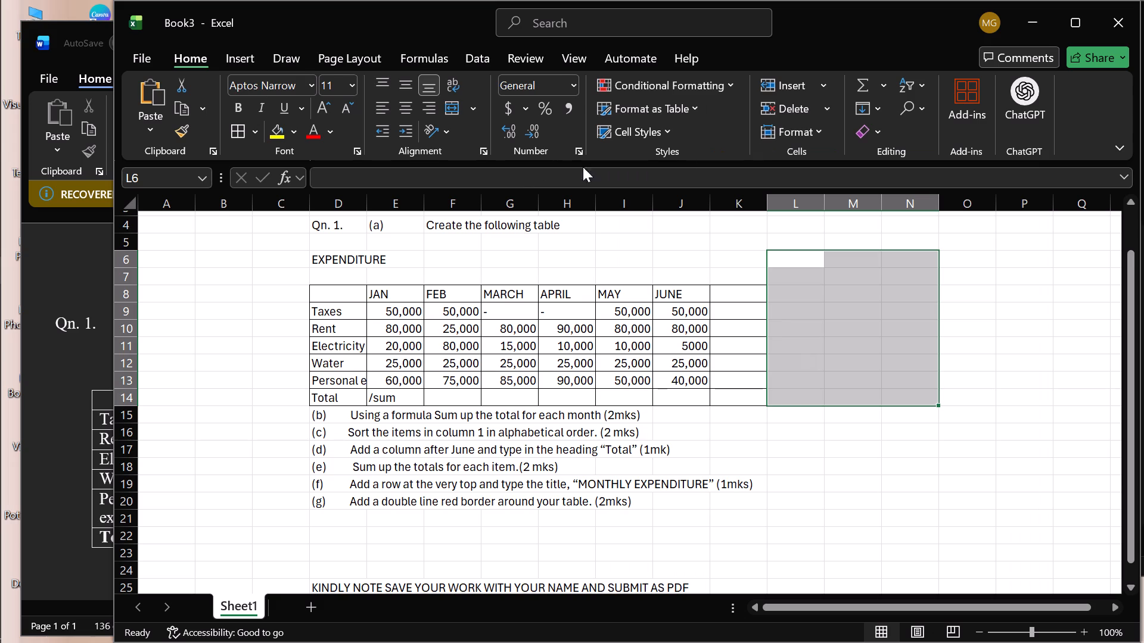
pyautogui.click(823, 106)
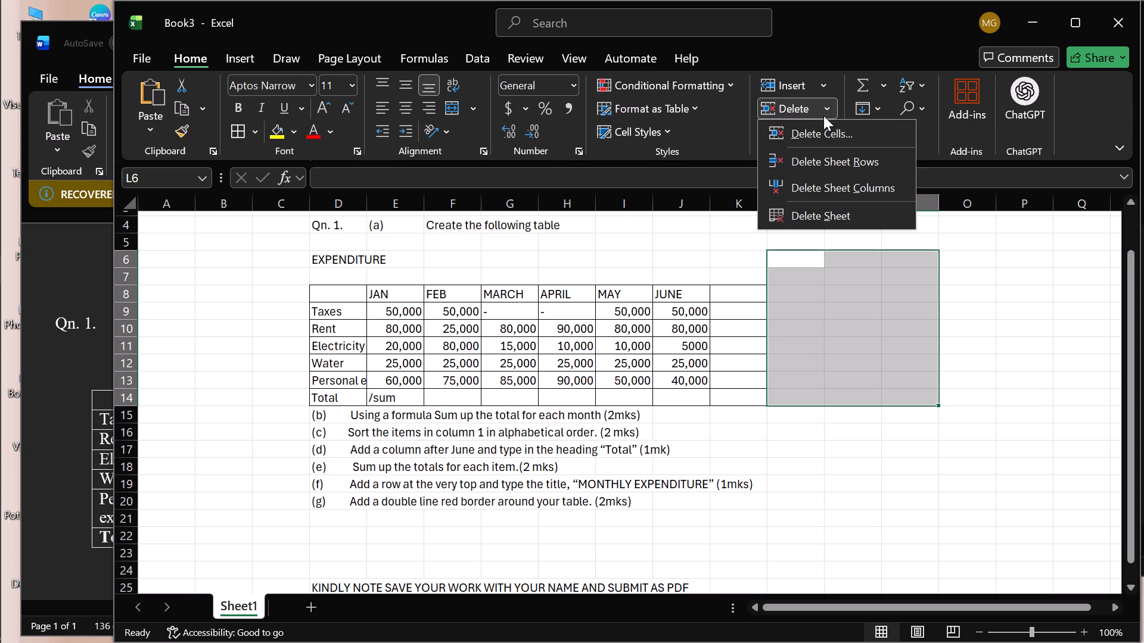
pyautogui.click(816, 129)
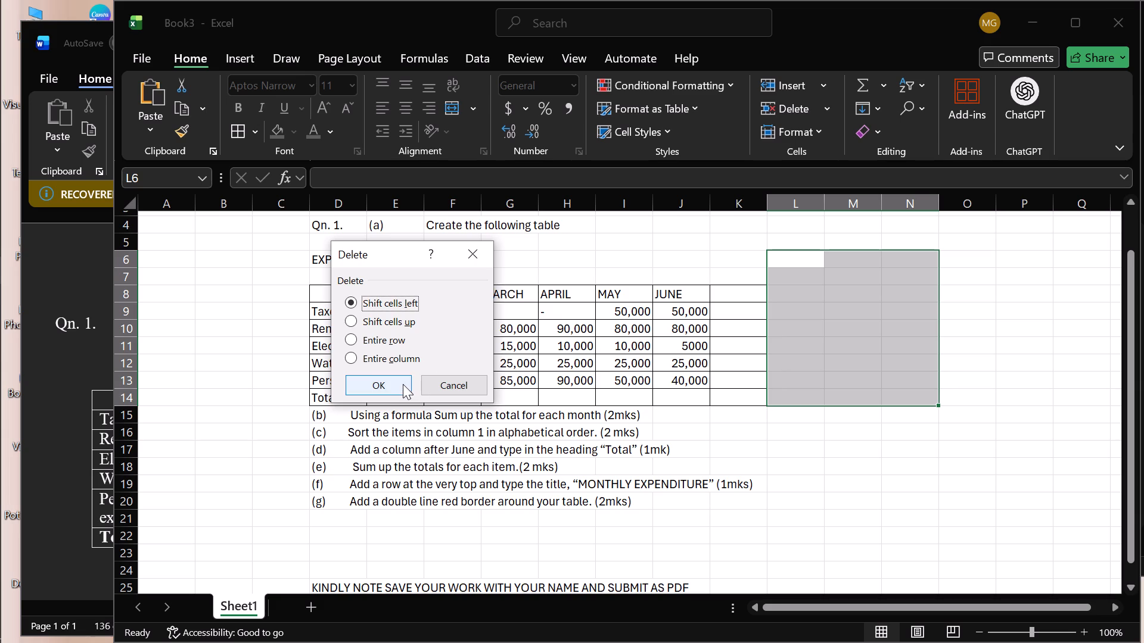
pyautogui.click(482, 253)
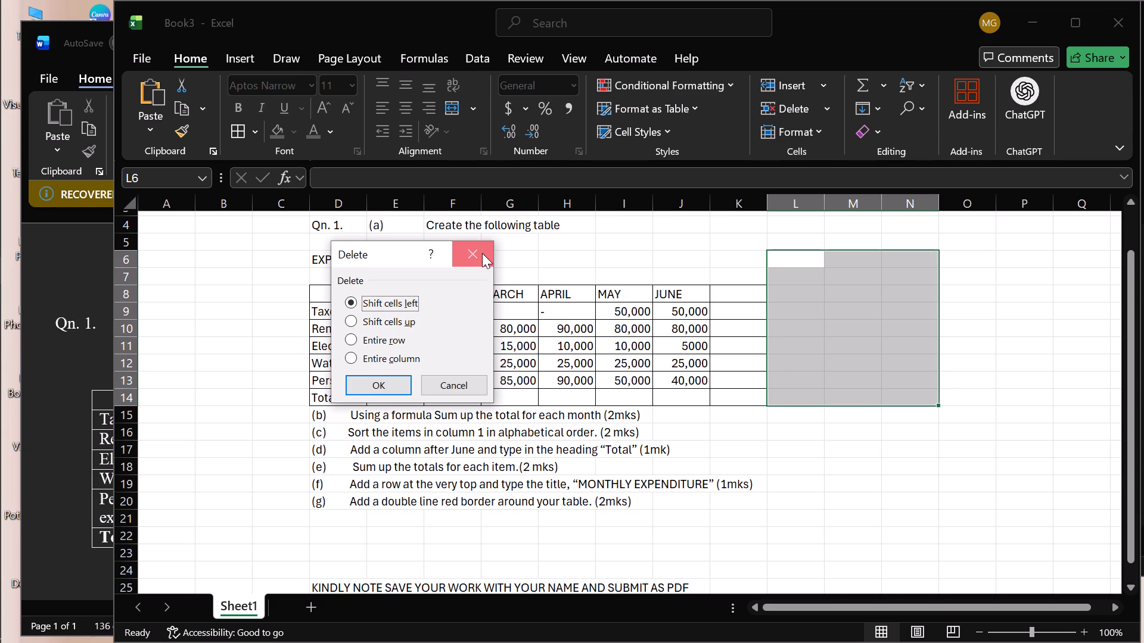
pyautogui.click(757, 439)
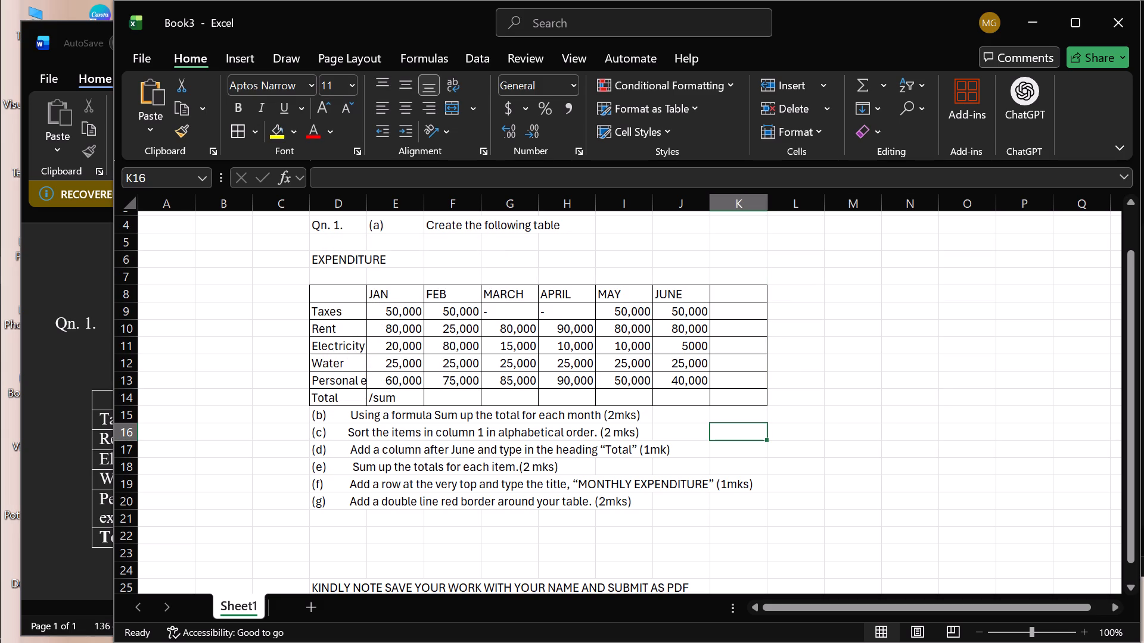
# Enter the heading TOTAL in cell K8, in the empty column after JUNE.
pyautogui.click(745, 298)
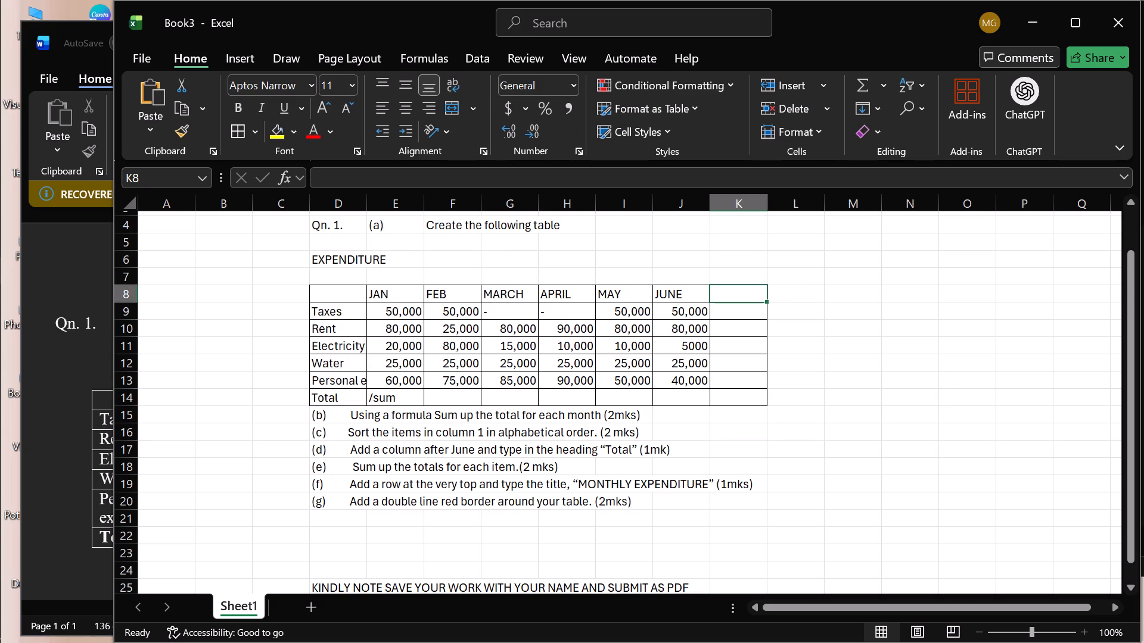
pyautogui.write('to')
pyautogui.press('BackSpace')
pyautogui.press('BackSpace')
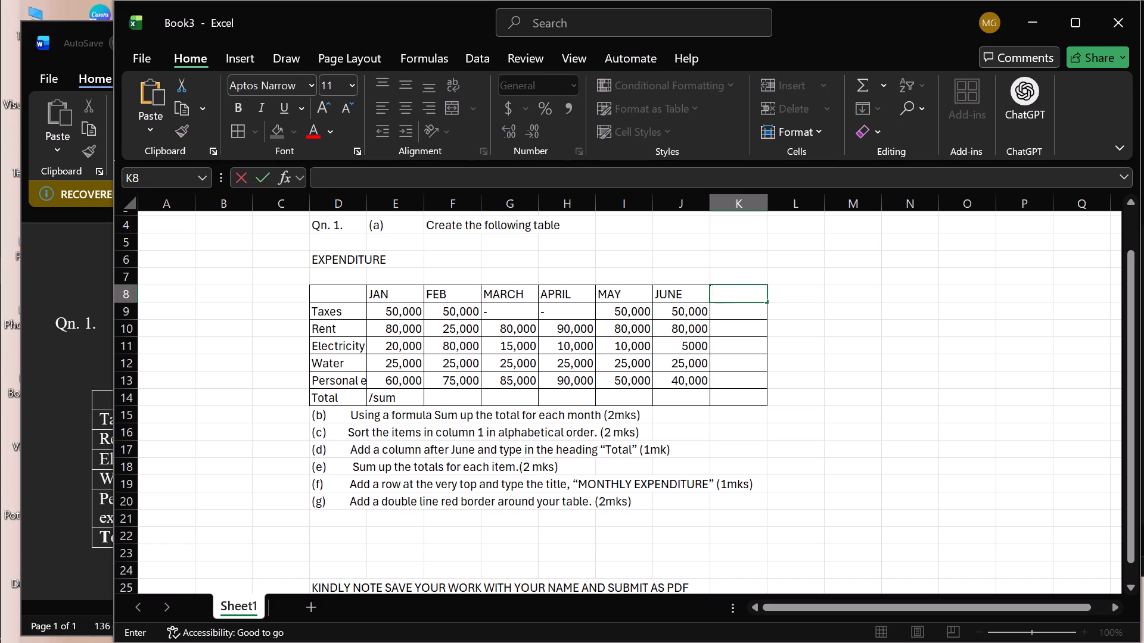
pyautogui.write('tot')
pyautogui.write('al')
pyautogui.press('BackSpace')
pyautogui.press('BackSpace')
pyautogui.press('BackSpace')
pyautogui.press('BackSpace')
pyautogui.press('BackSpace')
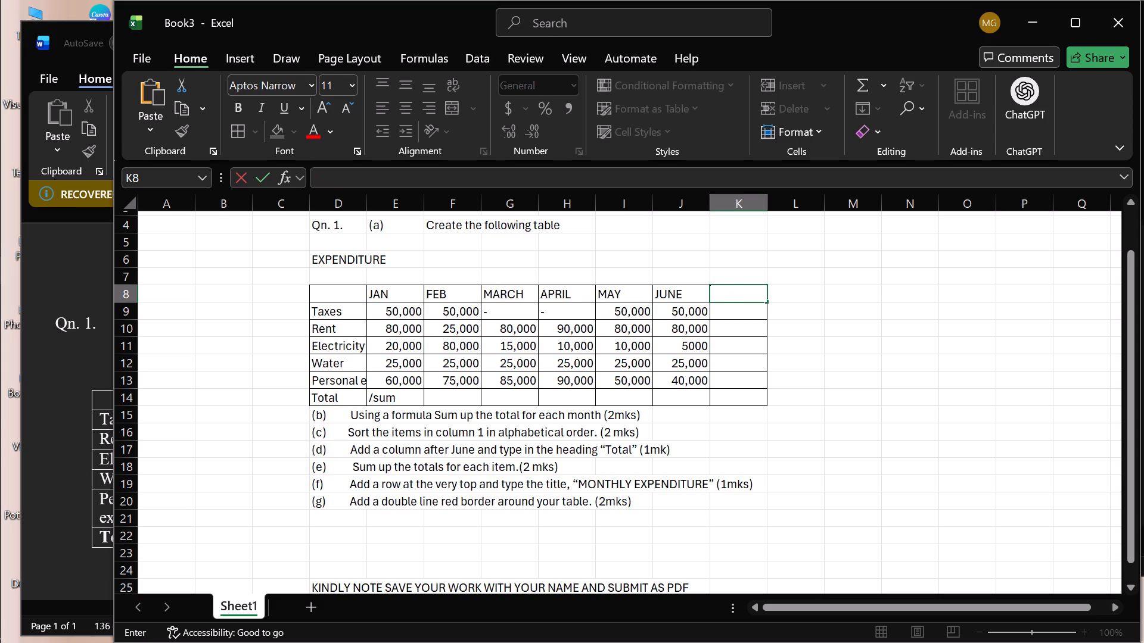
pyautogui.write('TOTAL')
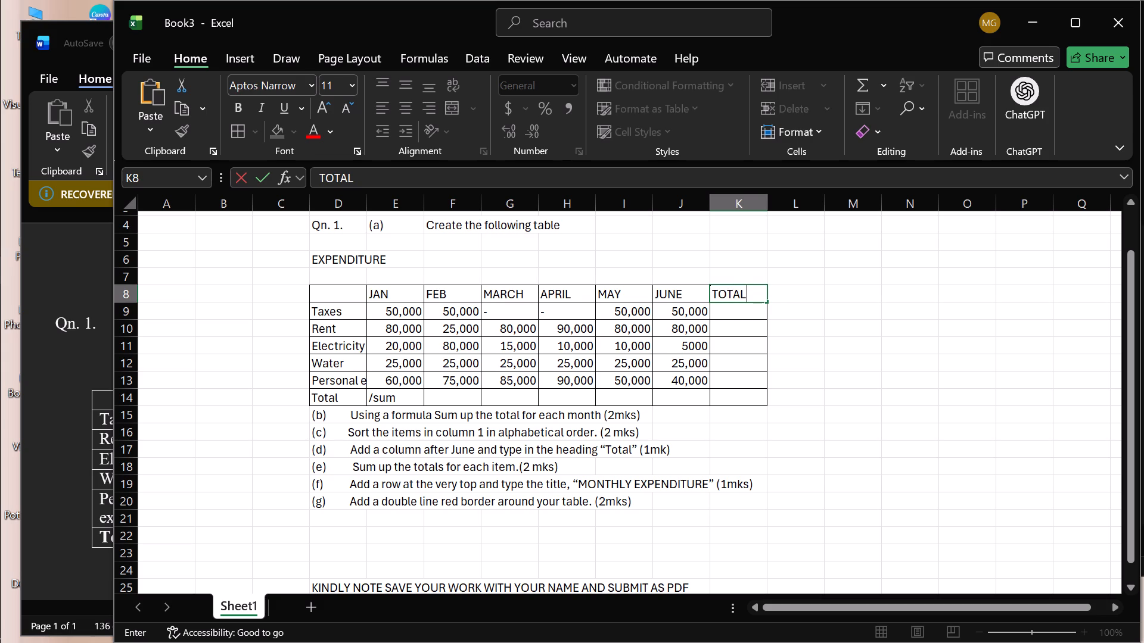
# Enter the formula =SUM(E9:J9) in K9 to total the Taxes row from JAN to JUNE.
pyautogui.click(726, 314)
pyautogui.press('=')
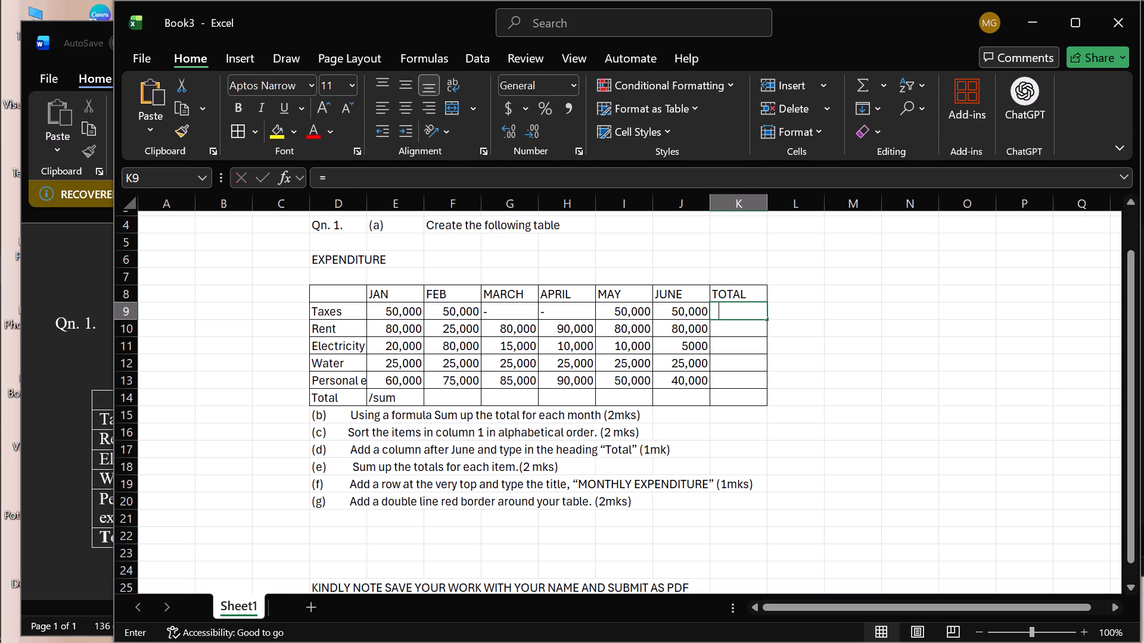
pyautogui.write('su')
pyautogui.press('m')
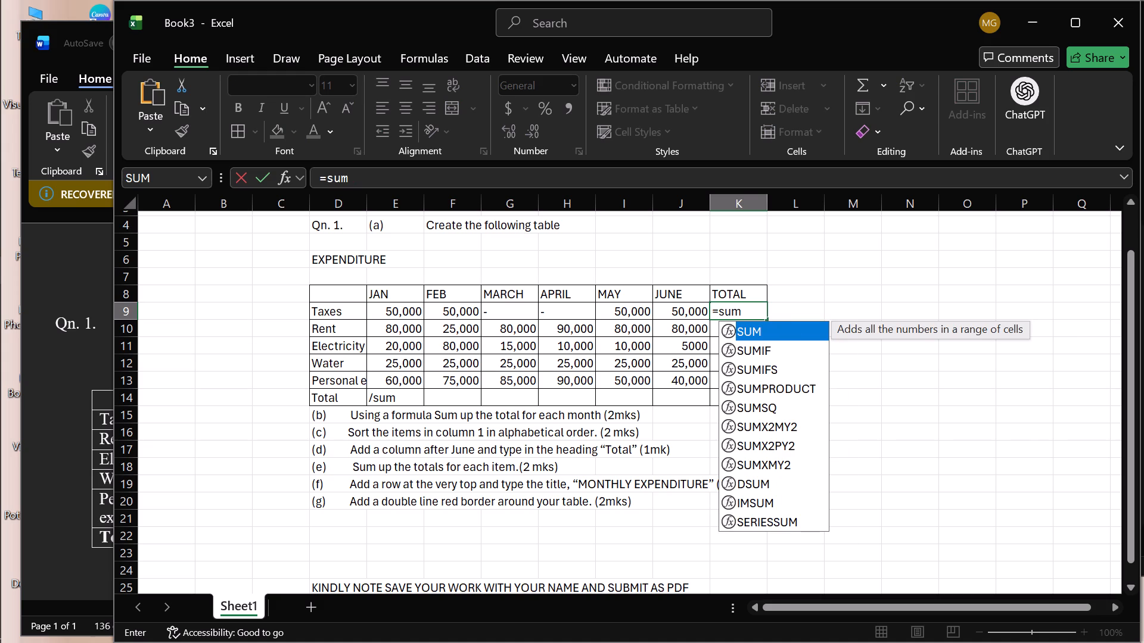
pyautogui.hotkey('shift', '(')
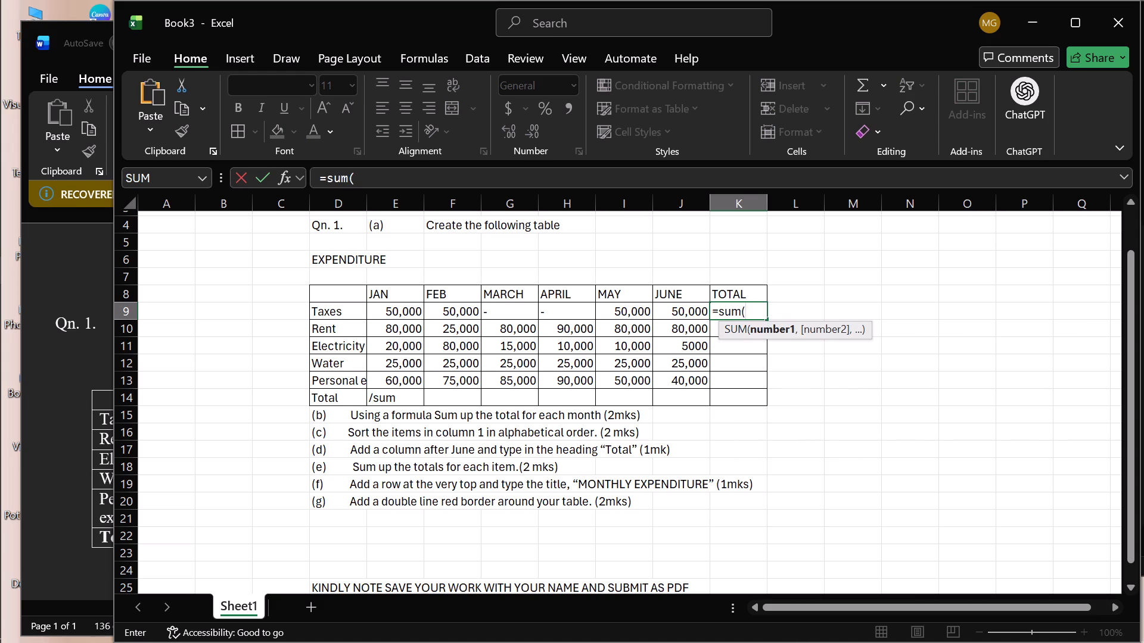
pyautogui.moveTo(393, 315); pyautogui.dragTo(652, 302)
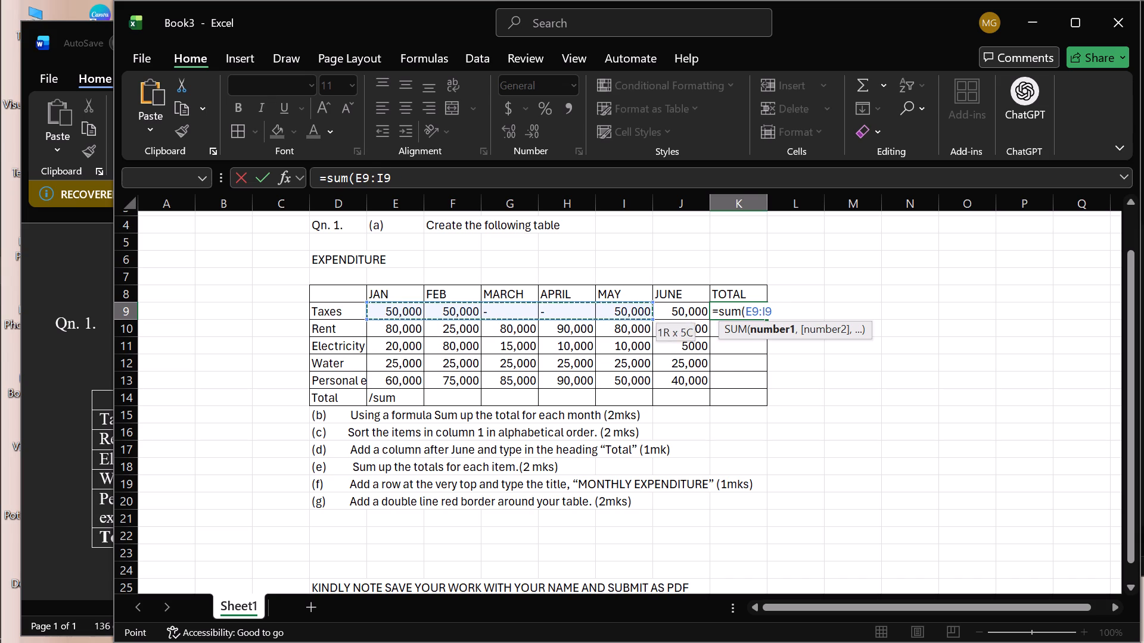
pyautogui.moveTo(652, 302); pyautogui.dragTo(666, 306)
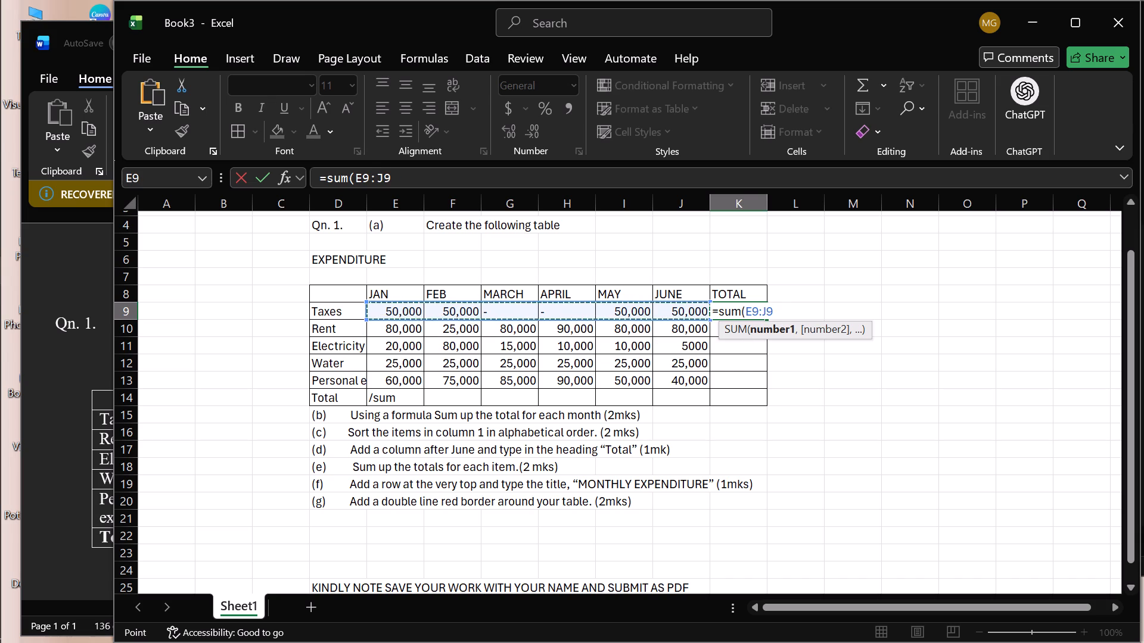
pyautogui.press('0')
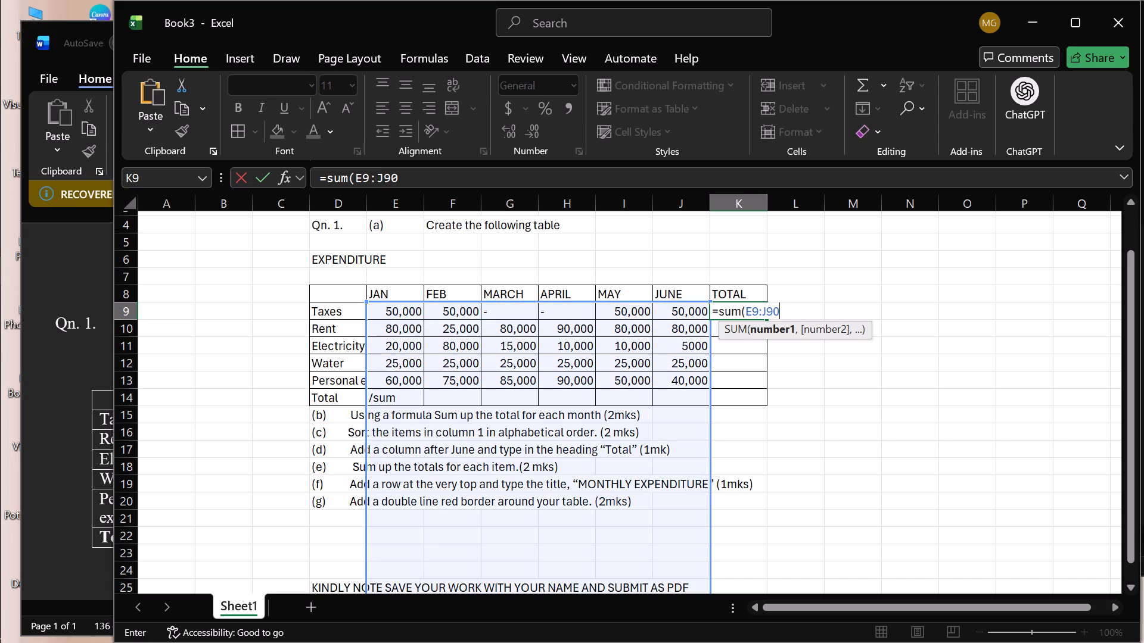
pyautogui.press('BackSpace')
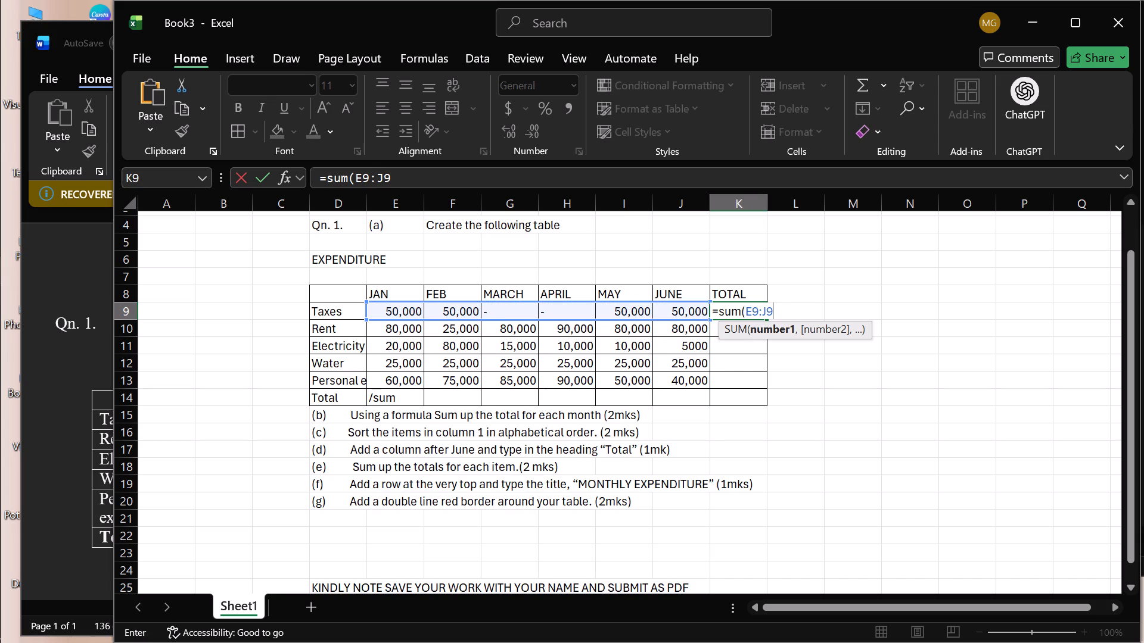
pyautogui.hotkey('shift', ')')
pyautogui.press('Return')
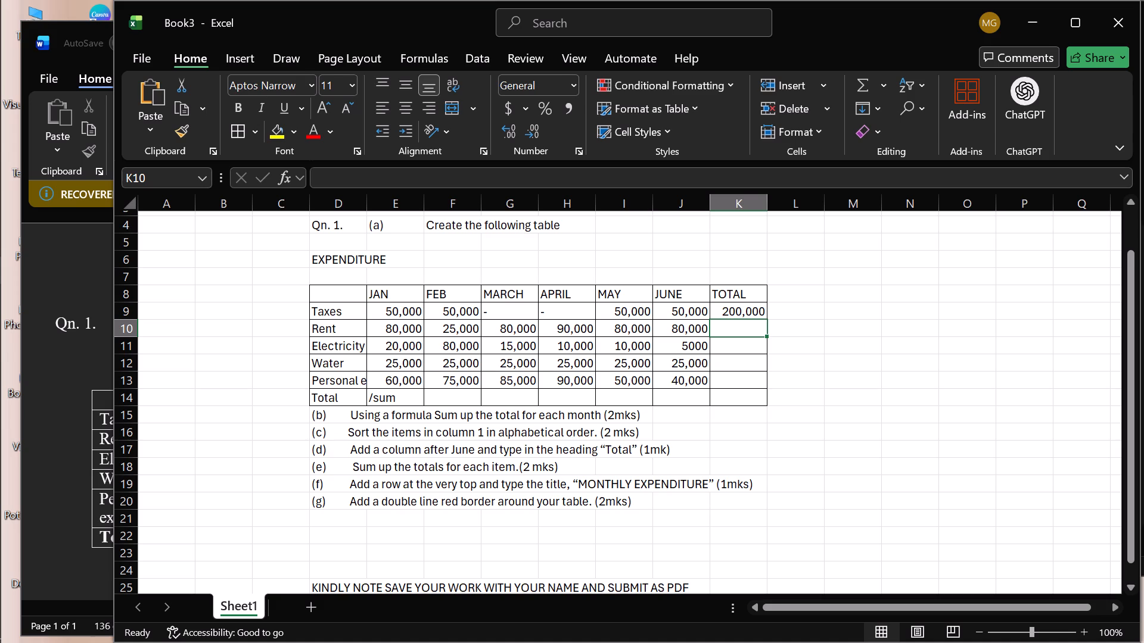
# Fill the Taxes total formula from K9 down to K13 for the remaining expenditure items.
pyautogui.click(750, 312)
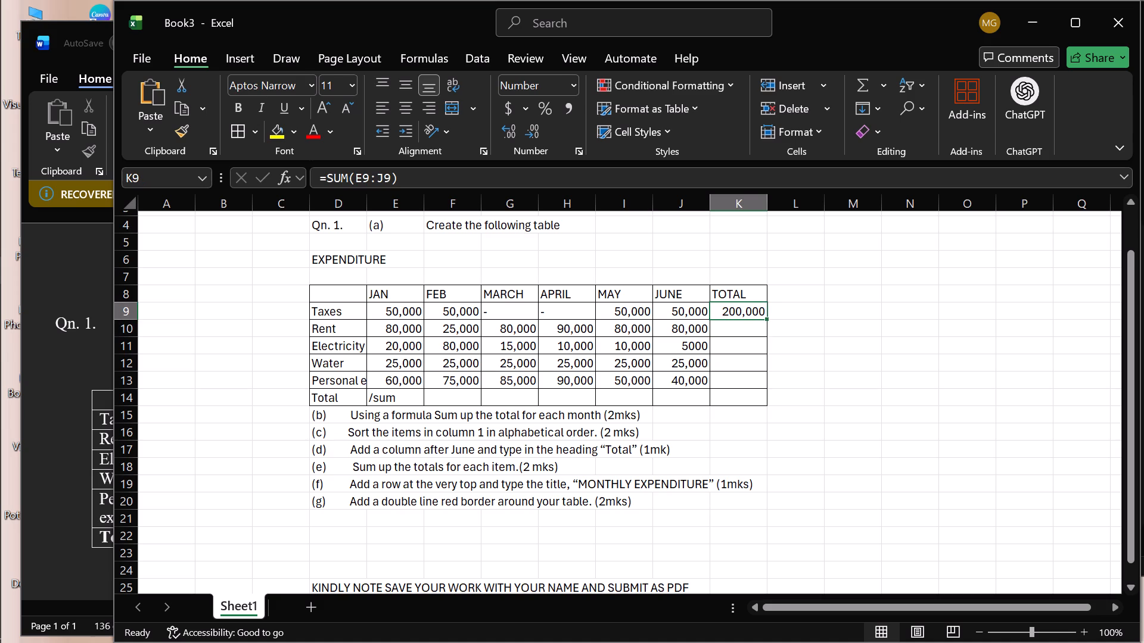
pyautogui.moveTo(766, 317); pyautogui.dragTo(756, 385)
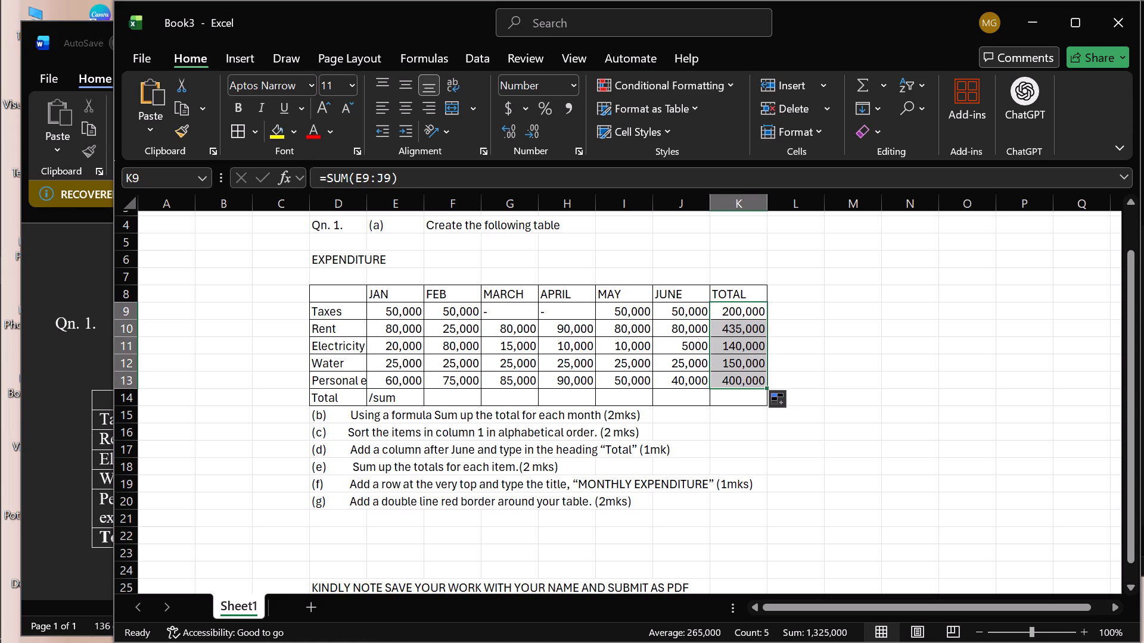
# Replace the /sum text in E14 with the formula =SUM(E9:E13) to total the JAN column.
pyautogui.click(401, 405)
pyautogui.click(405, 396)
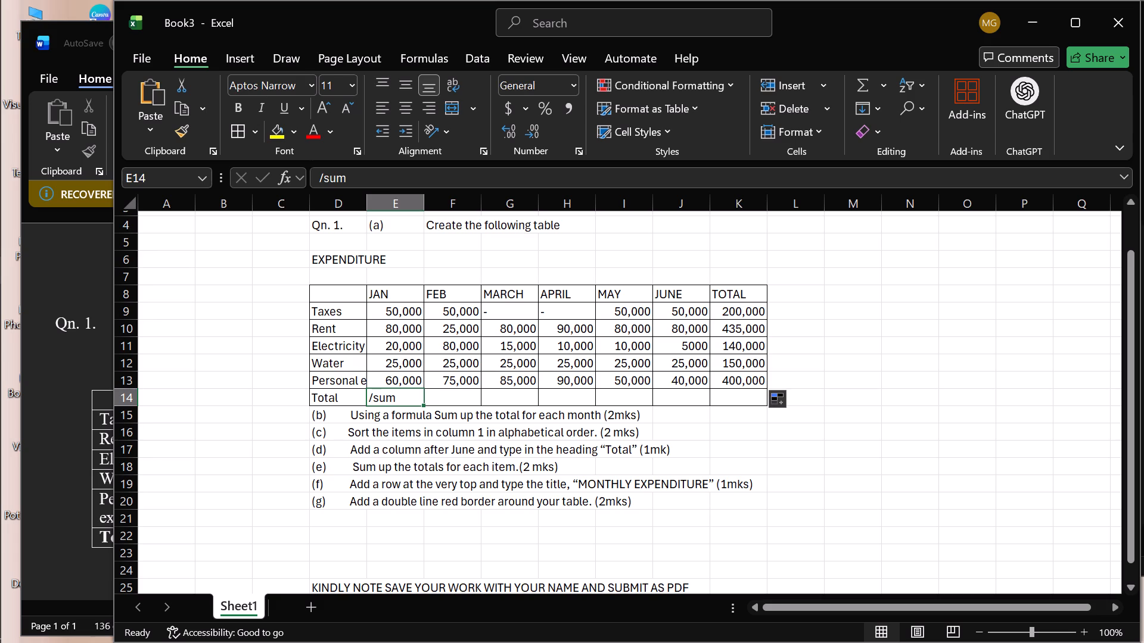
pyautogui.click(397, 401)
pyautogui.press('BackSpace')
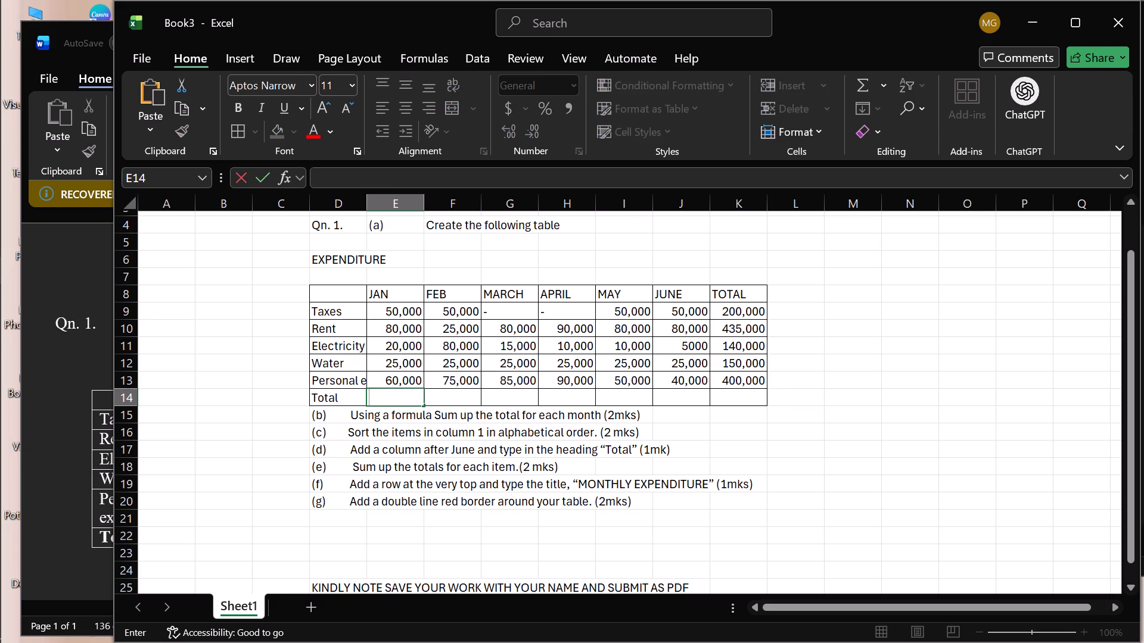
pyautogui.press('=')
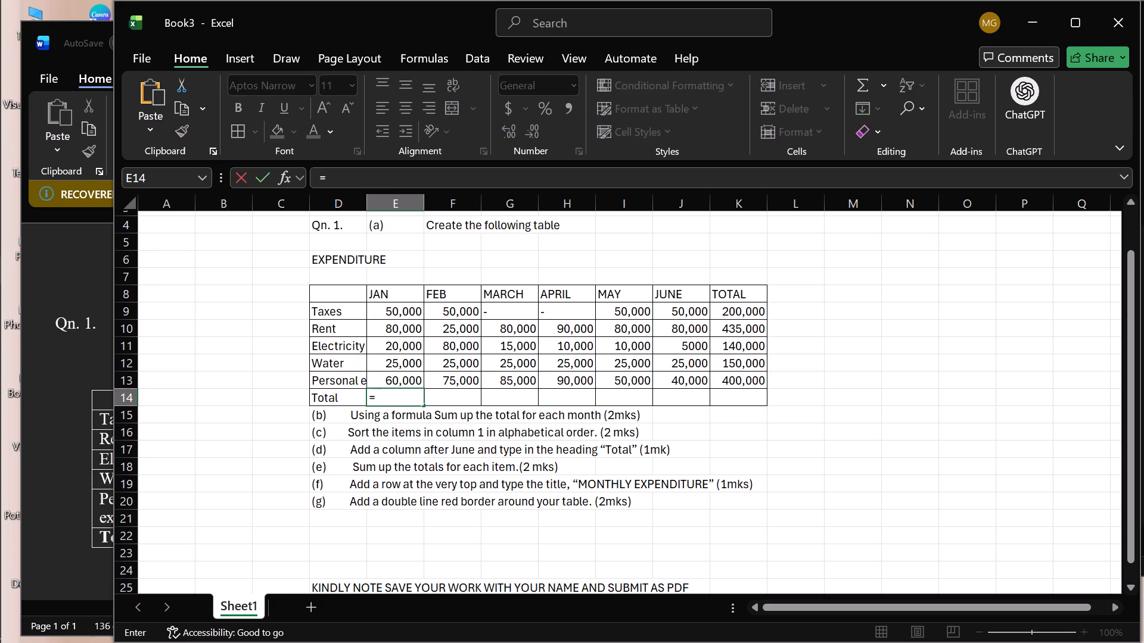
pyautogui.write('sum')
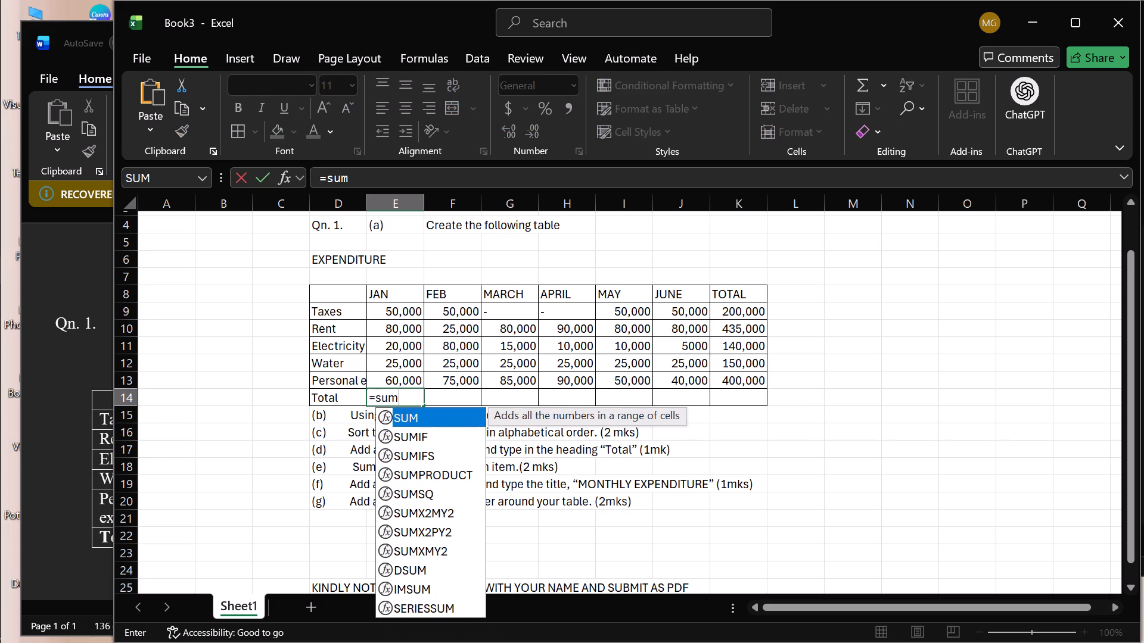
pyautogui.hotkey('shift', '(')
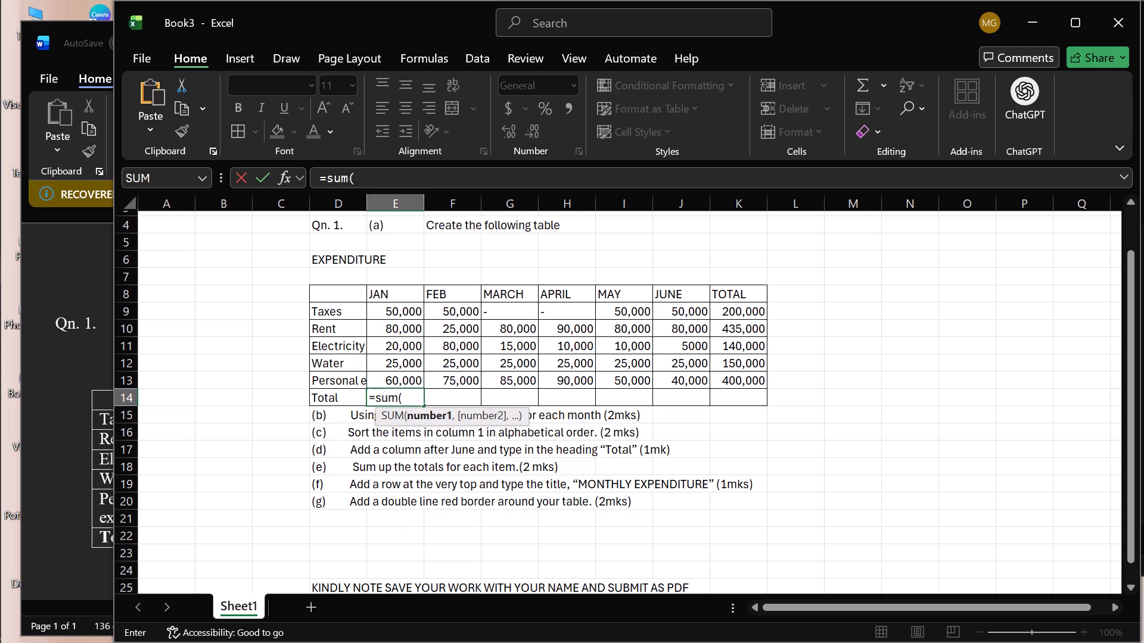
pyautogui.moveTo(398, 311); pyautogui.dragTo(400, 363)
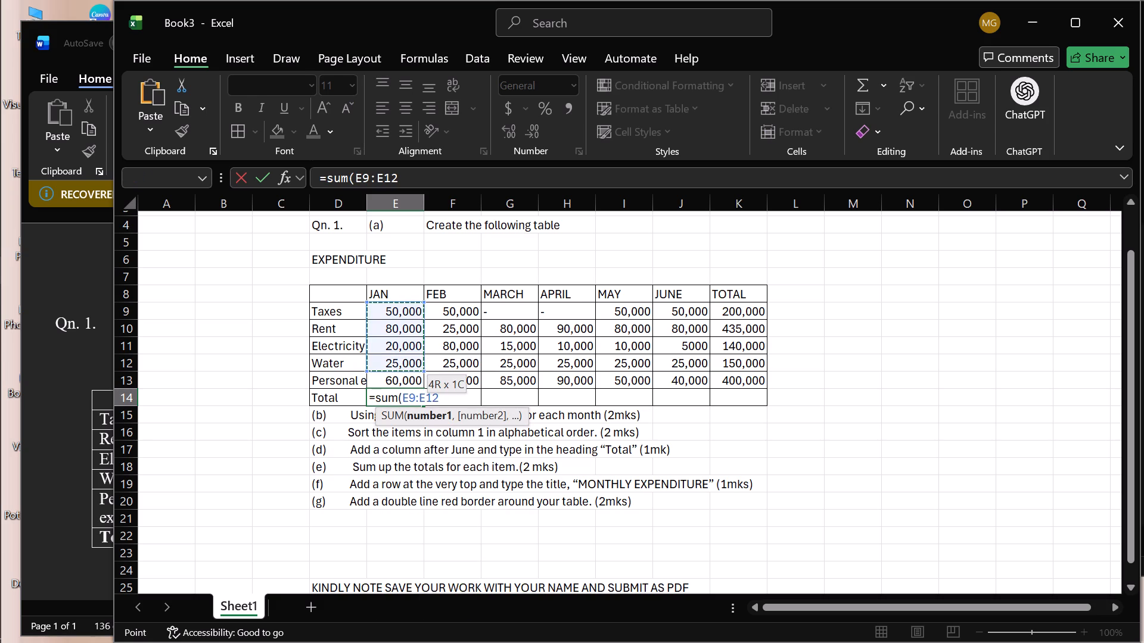
pyautogui.moveTo(400, 363); pyautogui.dragTo(402, 373)
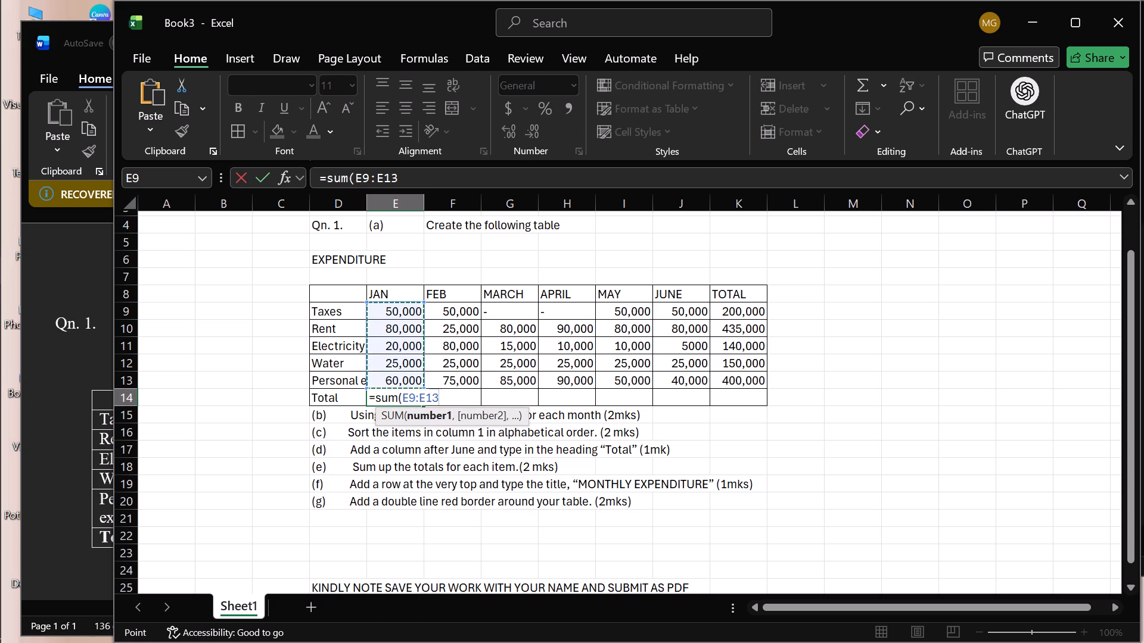
pyautogui.hotkey('shift', ')')
pyautogui.press('Return')
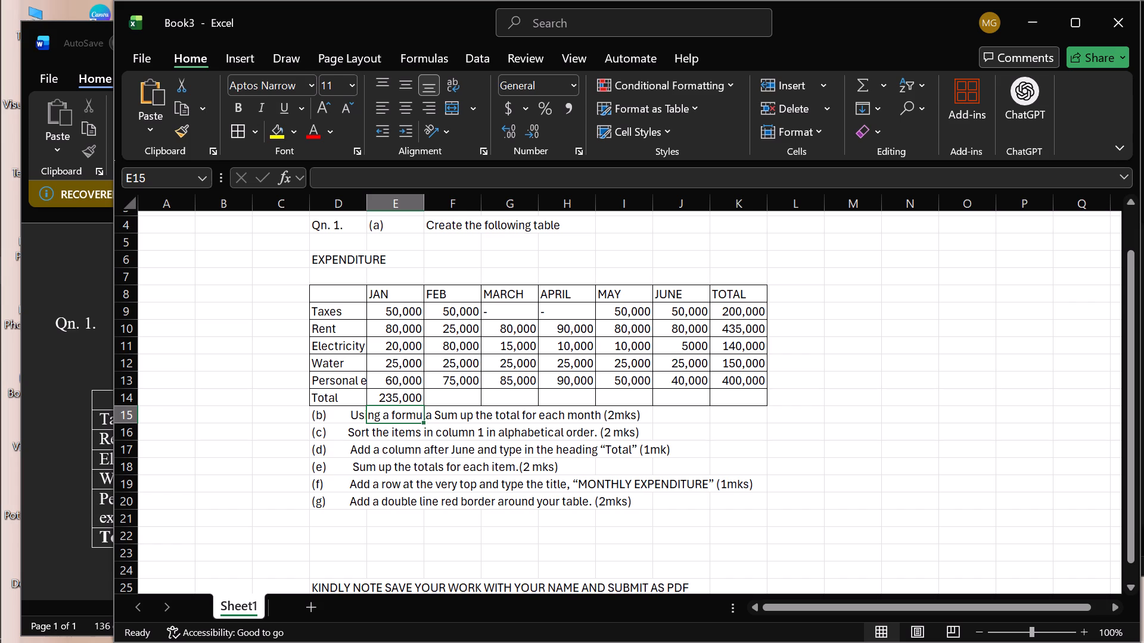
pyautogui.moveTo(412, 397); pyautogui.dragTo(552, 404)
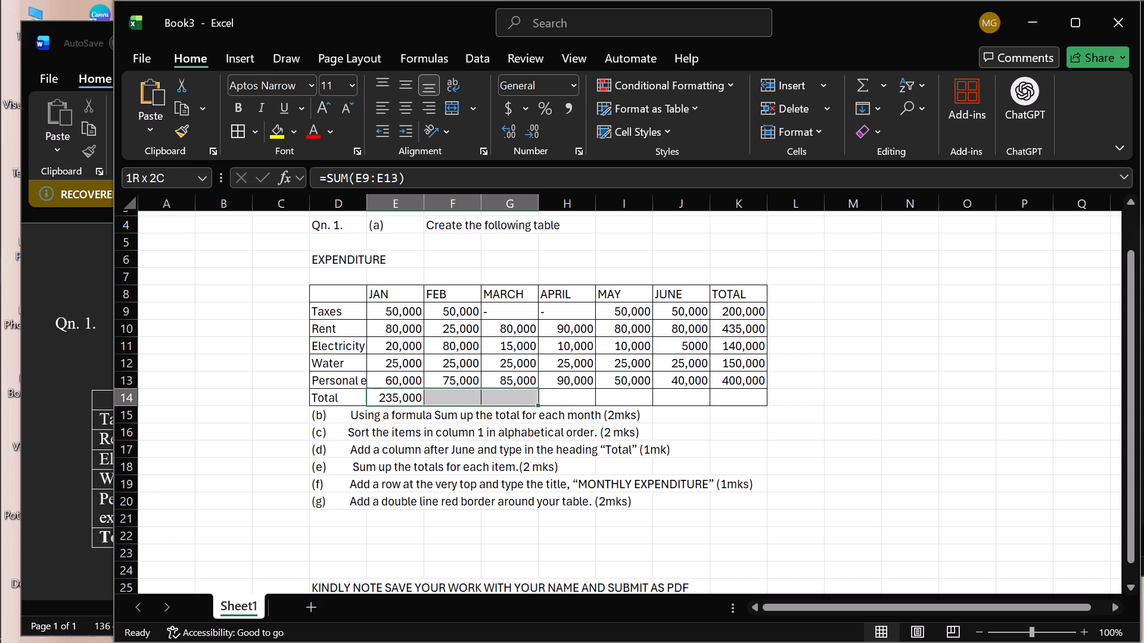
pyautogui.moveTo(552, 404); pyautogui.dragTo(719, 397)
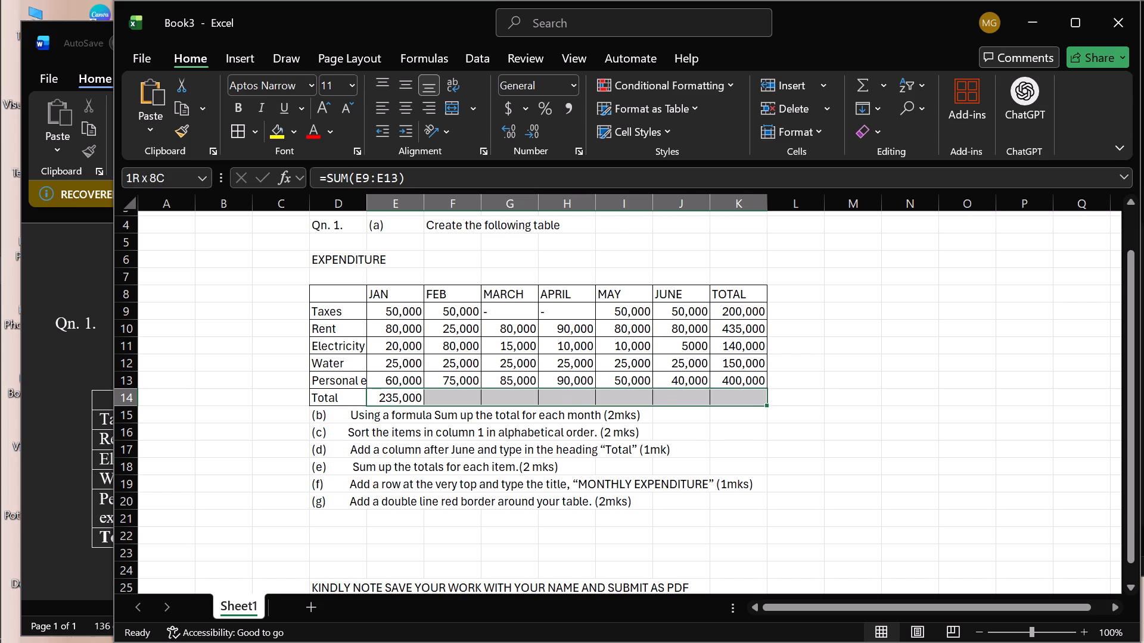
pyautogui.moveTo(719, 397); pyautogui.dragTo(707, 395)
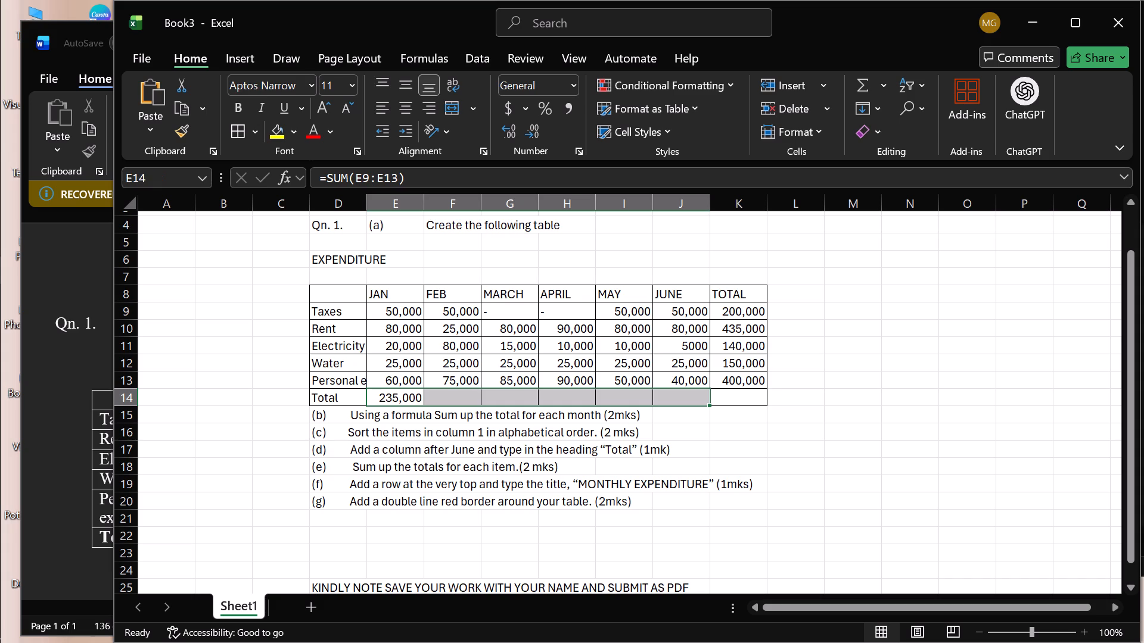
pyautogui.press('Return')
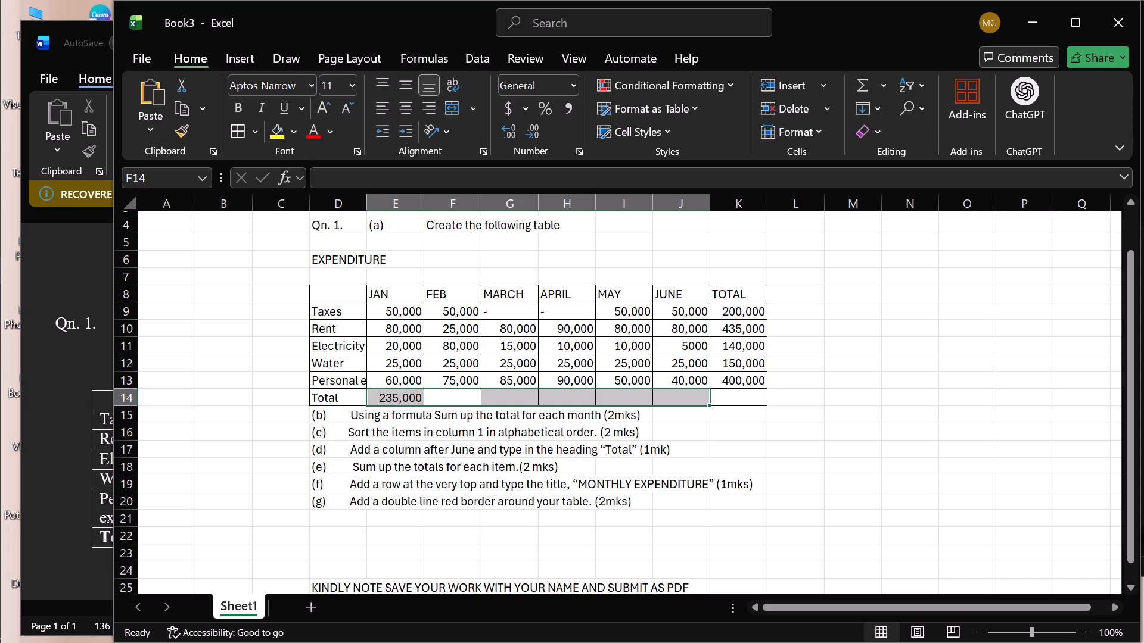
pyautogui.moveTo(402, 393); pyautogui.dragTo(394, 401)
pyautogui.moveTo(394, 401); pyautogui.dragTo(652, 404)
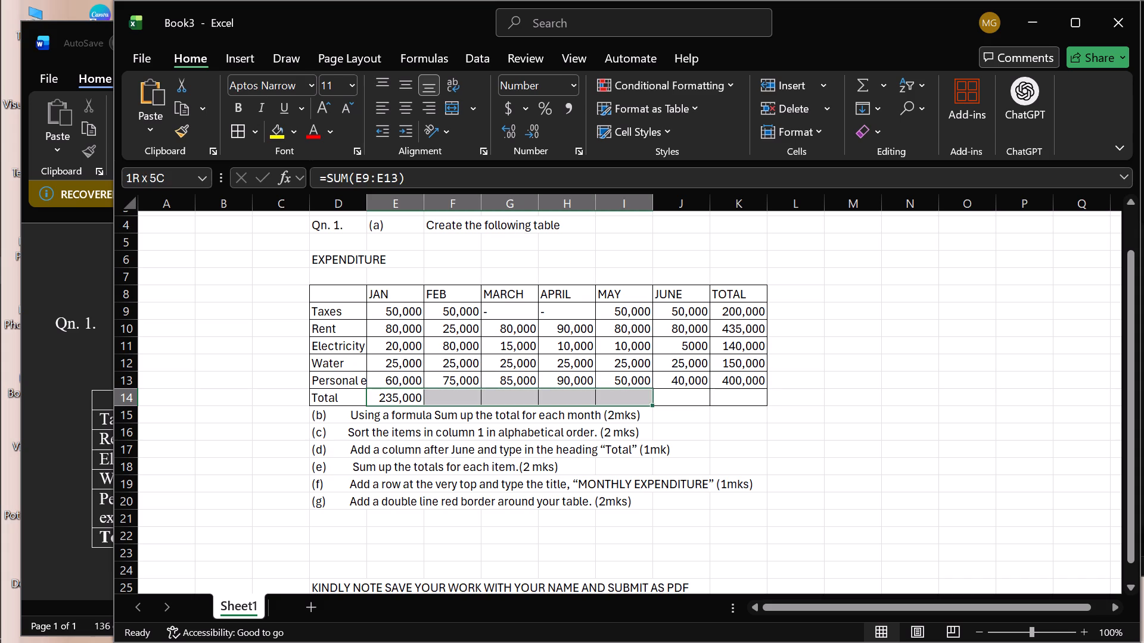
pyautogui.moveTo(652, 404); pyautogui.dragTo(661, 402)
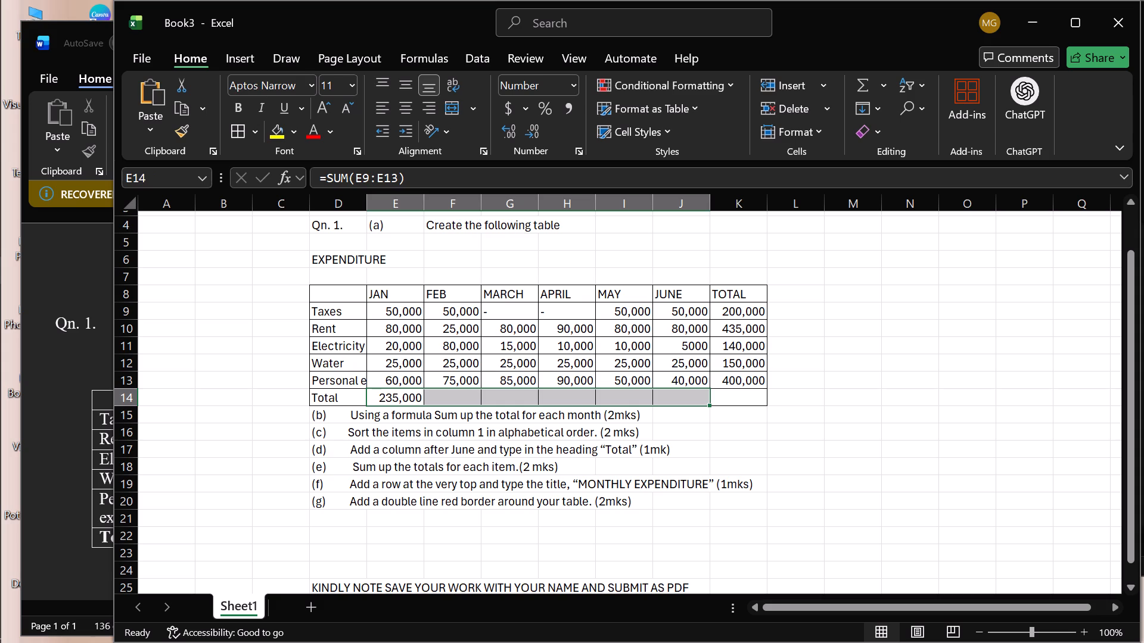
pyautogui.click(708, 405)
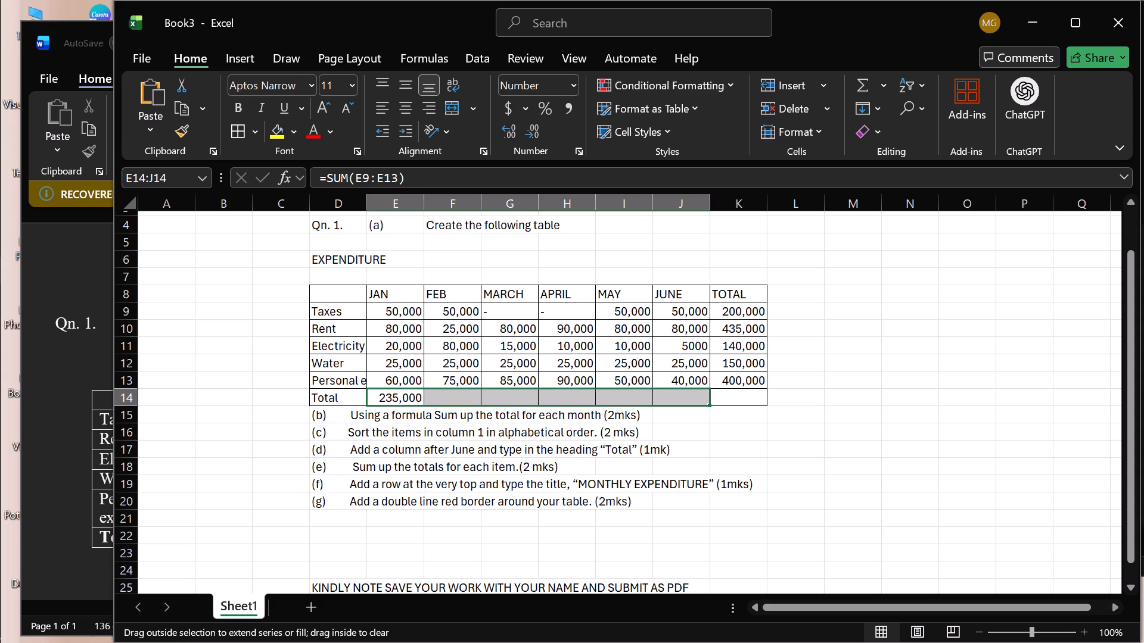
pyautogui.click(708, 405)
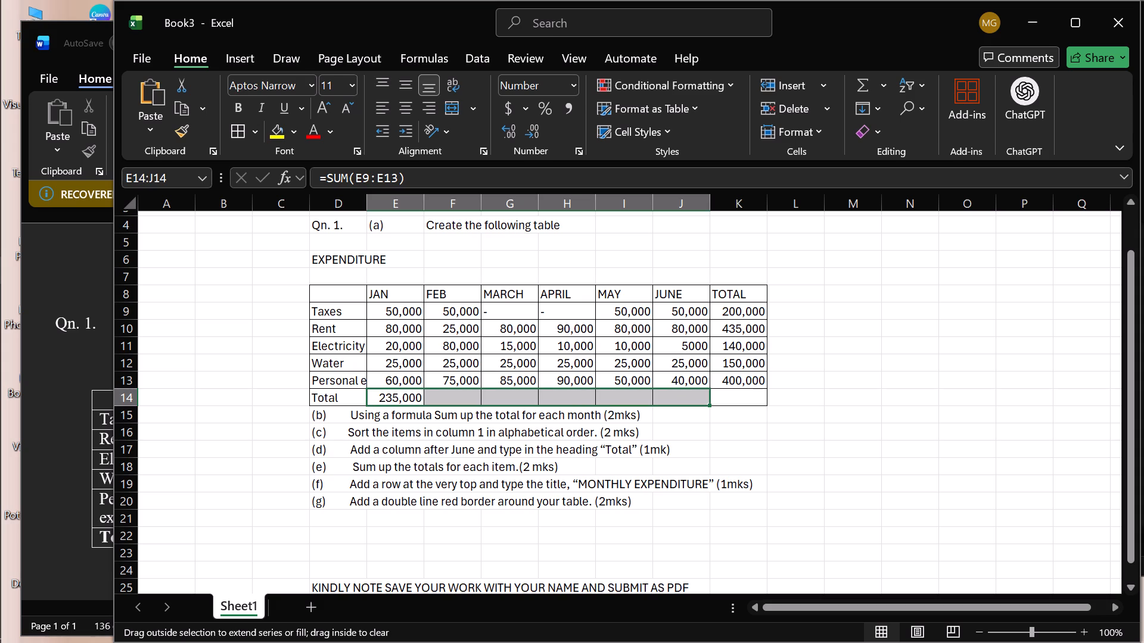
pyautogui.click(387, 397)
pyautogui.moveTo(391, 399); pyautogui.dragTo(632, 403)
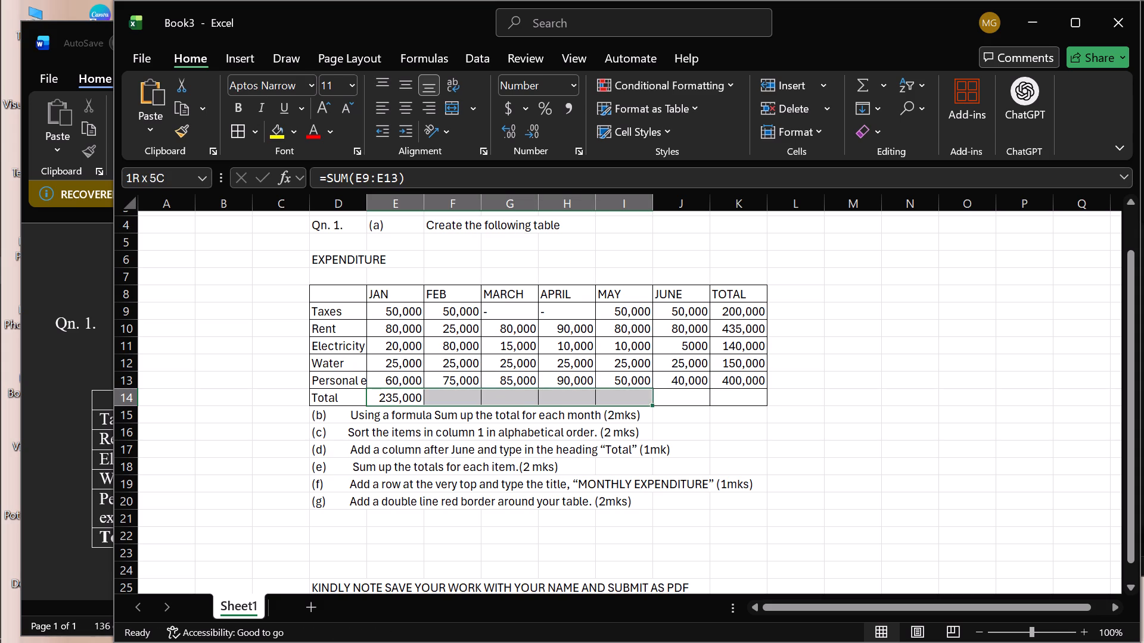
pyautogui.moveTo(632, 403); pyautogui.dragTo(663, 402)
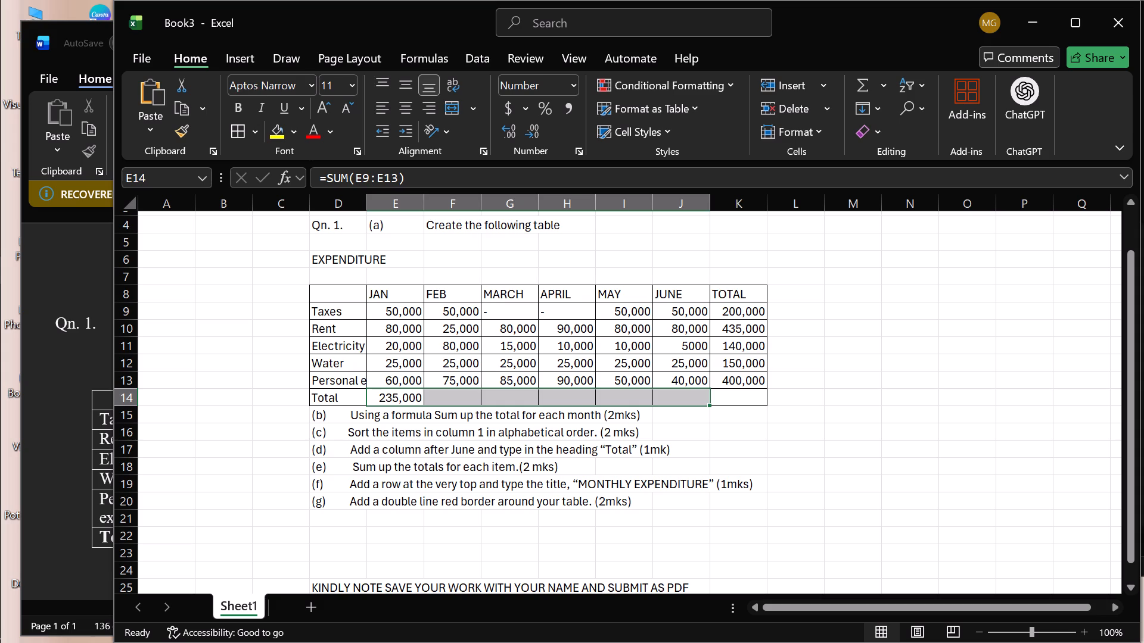
# Fill the JAN total formula from E14 across to J14 for the months FEB to JUNE.
pyautogui.click(391, 401)
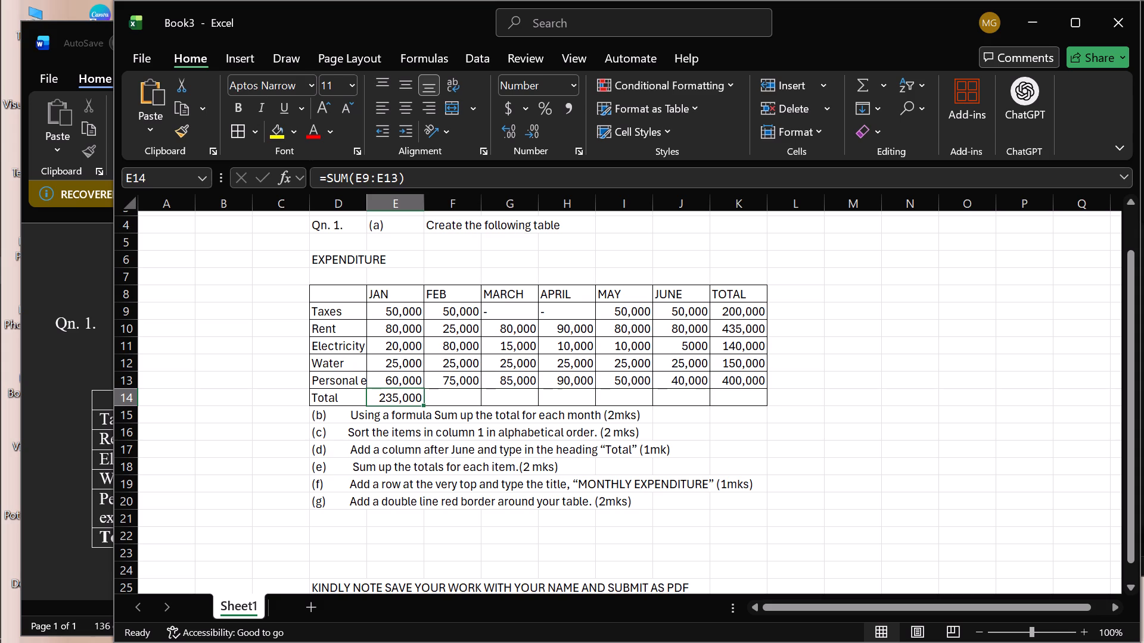
pyautogui.moveTo(421, 405); pyautogui.dragTo(611, 400)
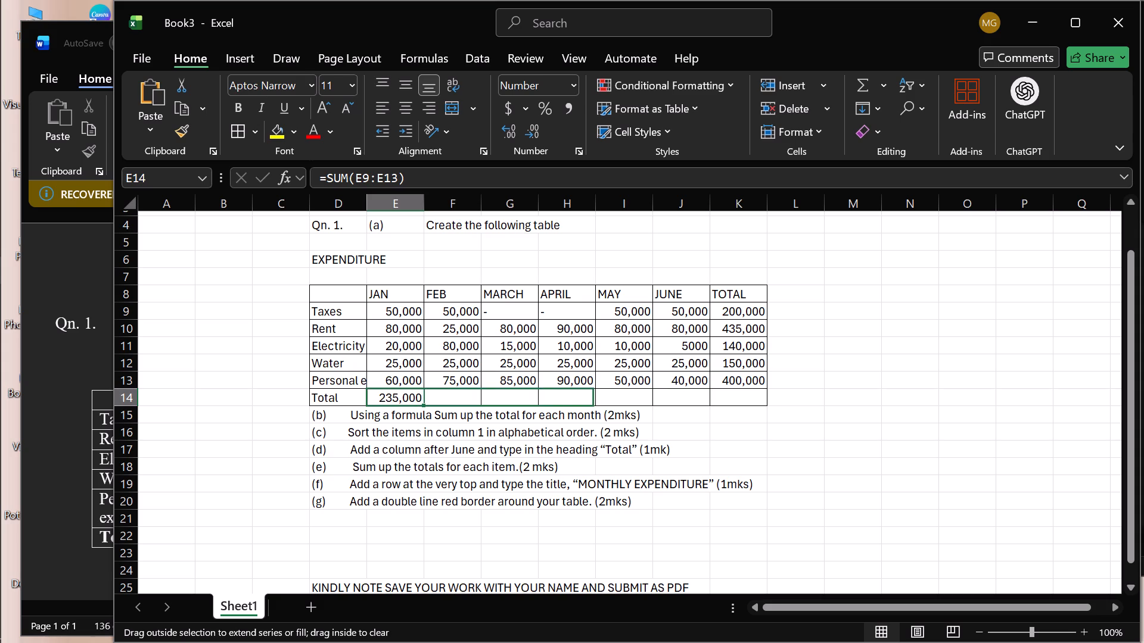
pyautogui.moveTo(611, 400); pyautogui.dragTo(684, 401)
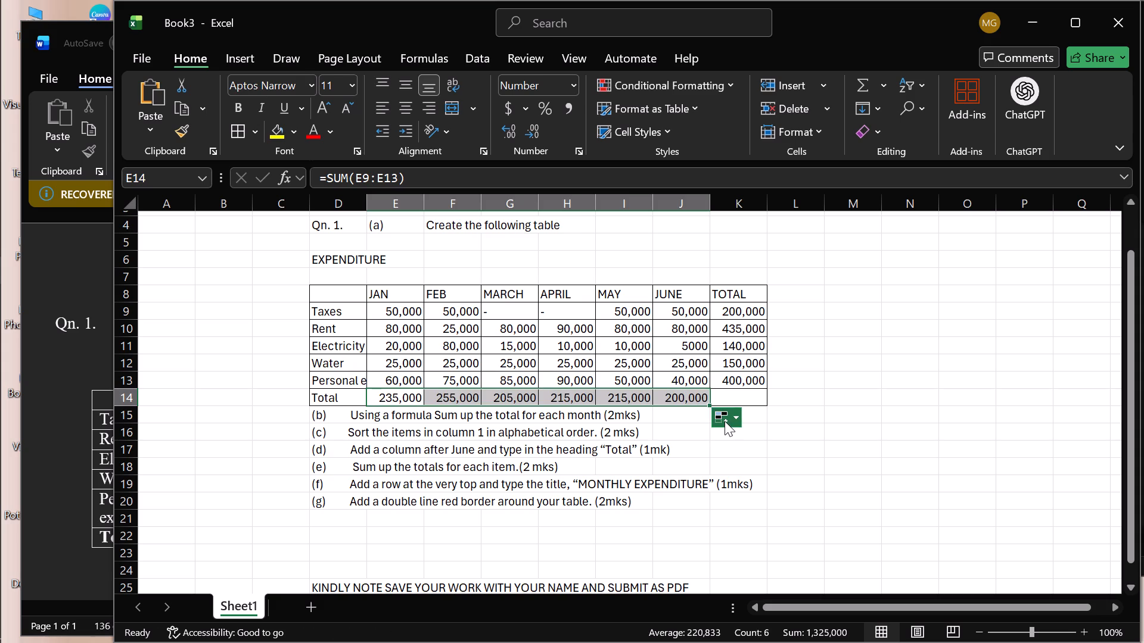
pyautogui.click(738, 413)
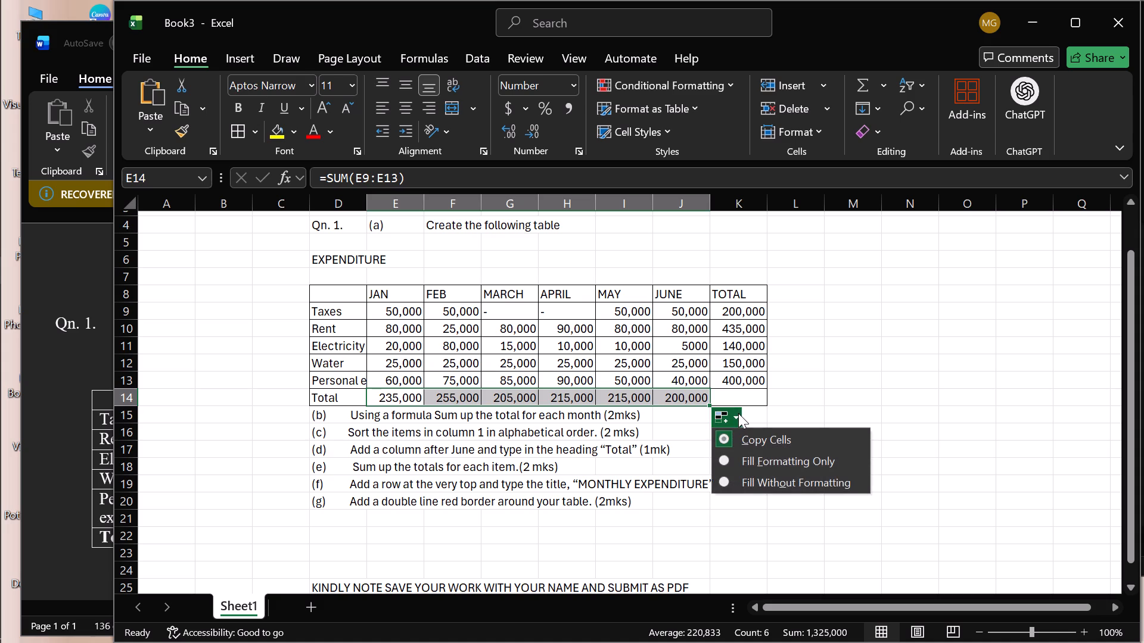
pyautogui.click(876, 373)
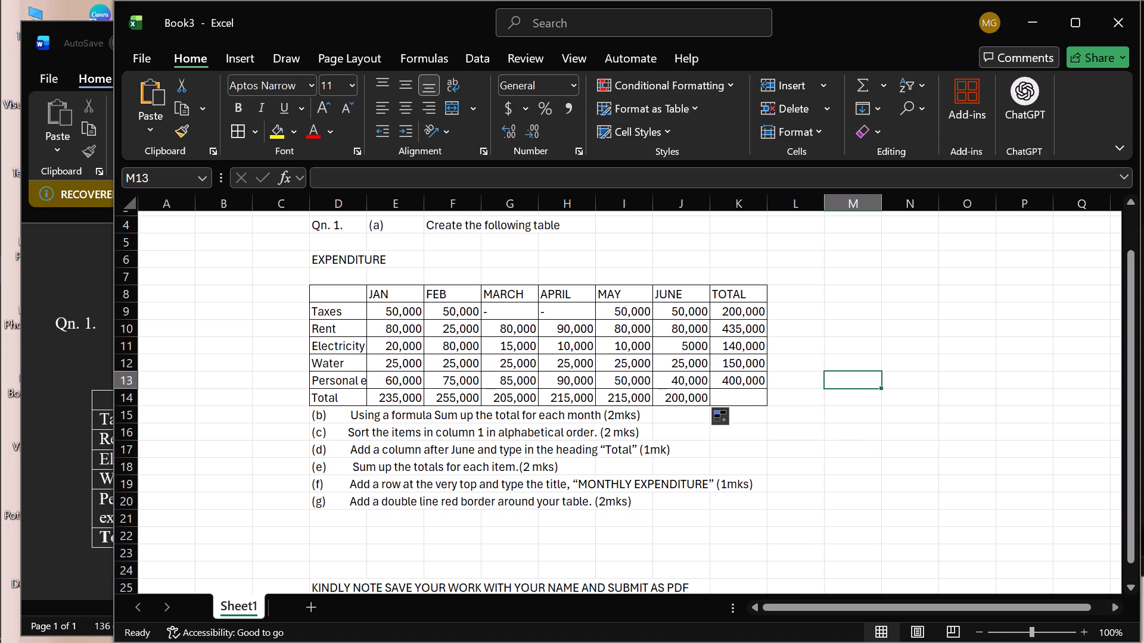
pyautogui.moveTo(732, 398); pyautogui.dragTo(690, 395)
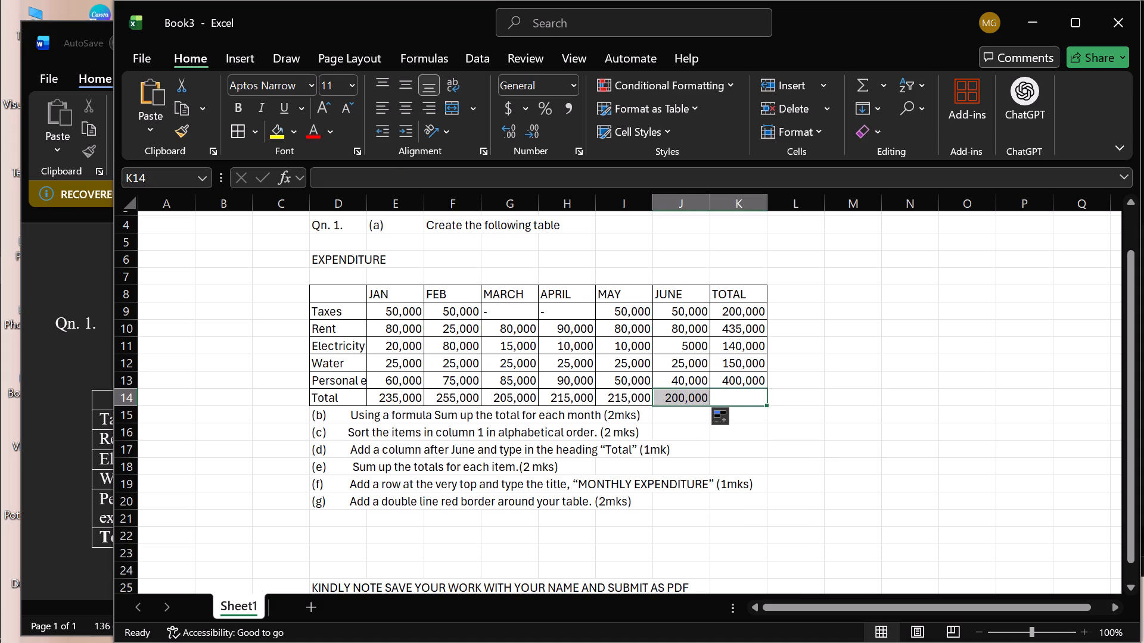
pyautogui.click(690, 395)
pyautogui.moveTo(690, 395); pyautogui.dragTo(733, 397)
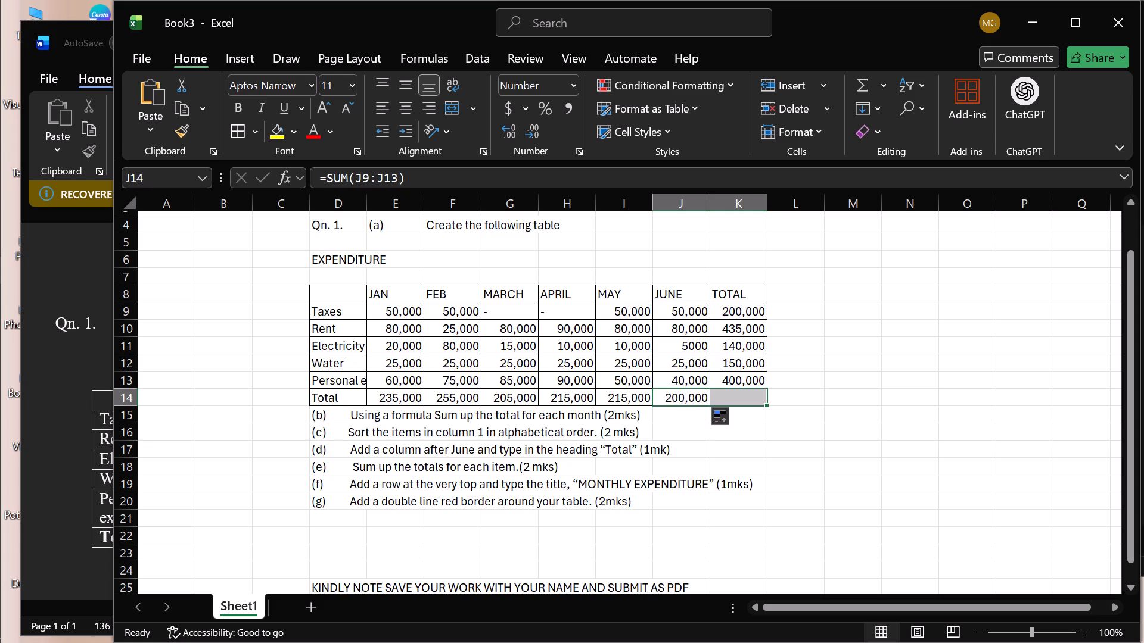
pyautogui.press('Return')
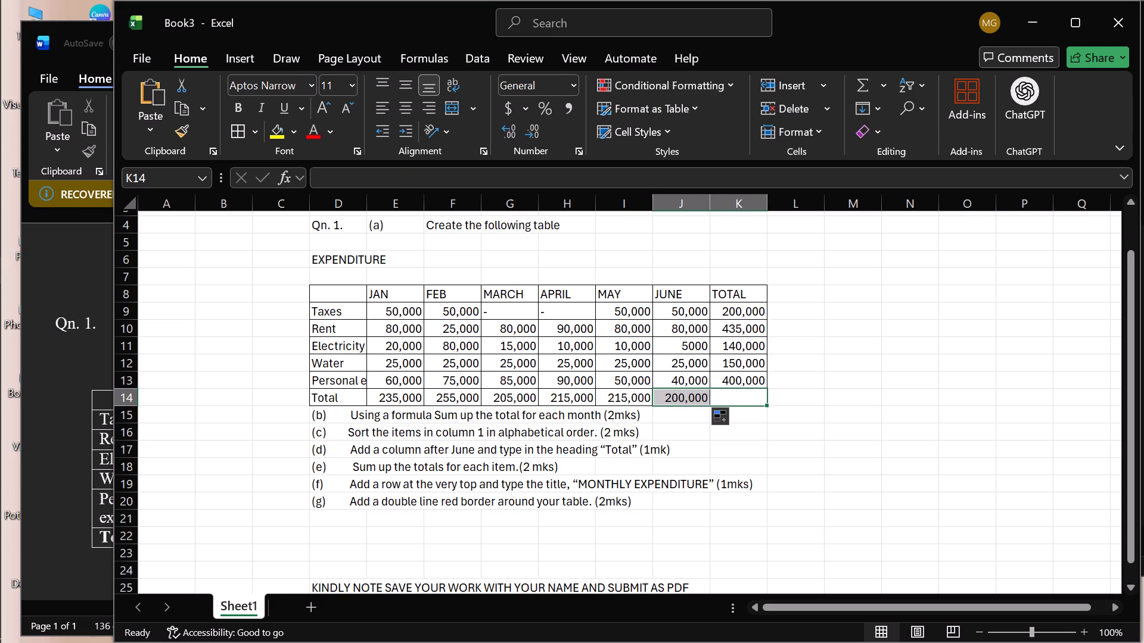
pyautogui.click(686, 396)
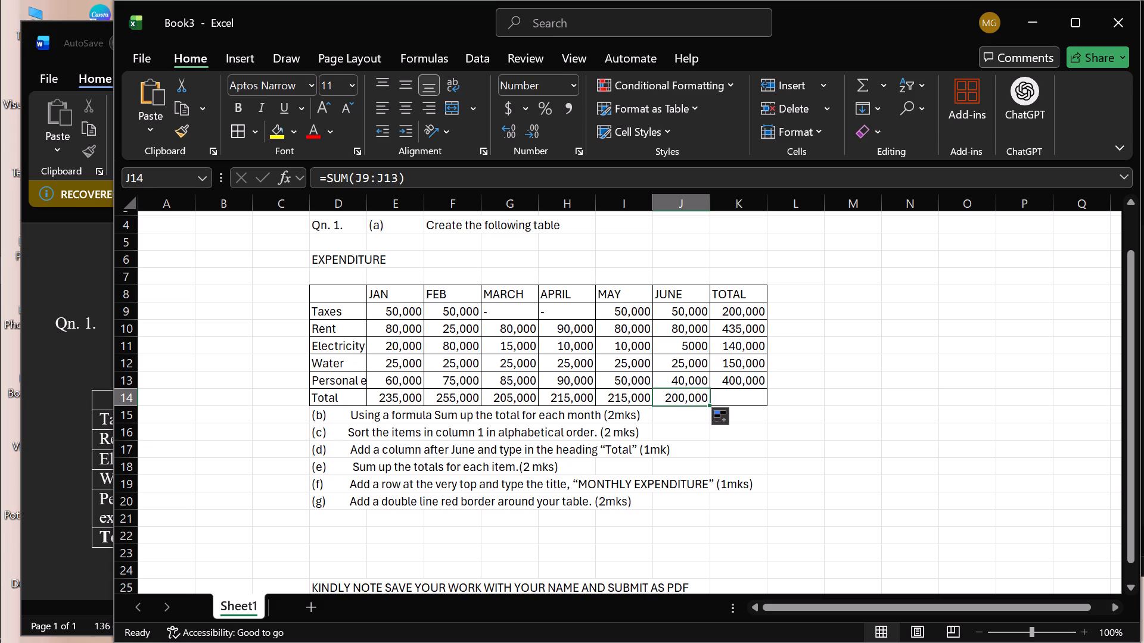
# Enter the formula =SUM(K9:K13) in K14 to calculate the grand total of the TOTAL column.
pyautogui.click(735, 397)
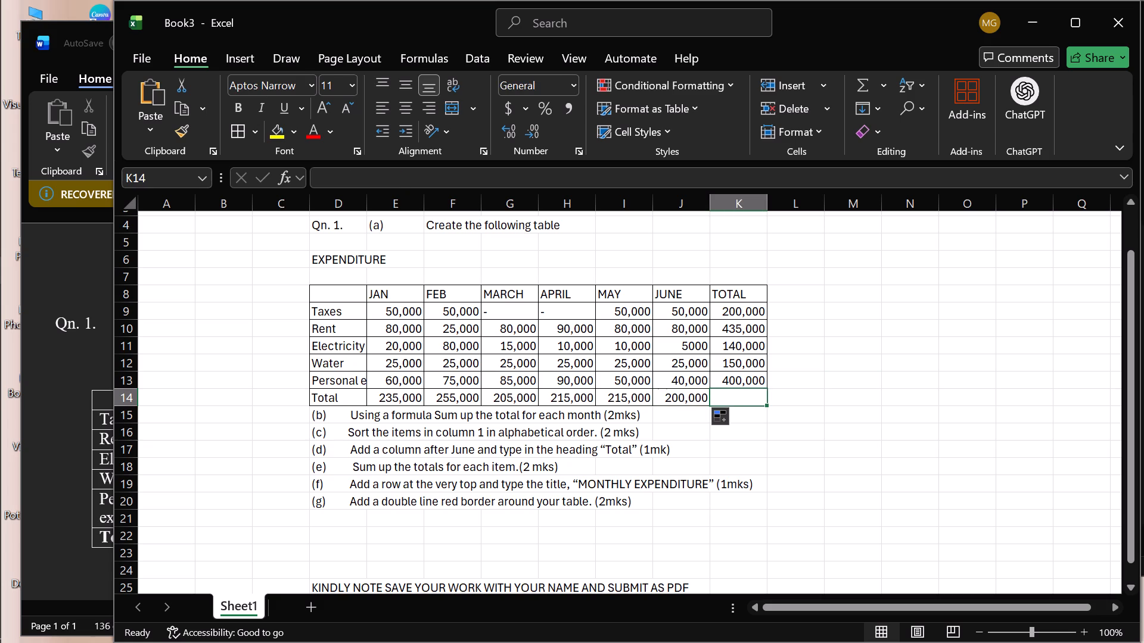
pyautogui.press('=')
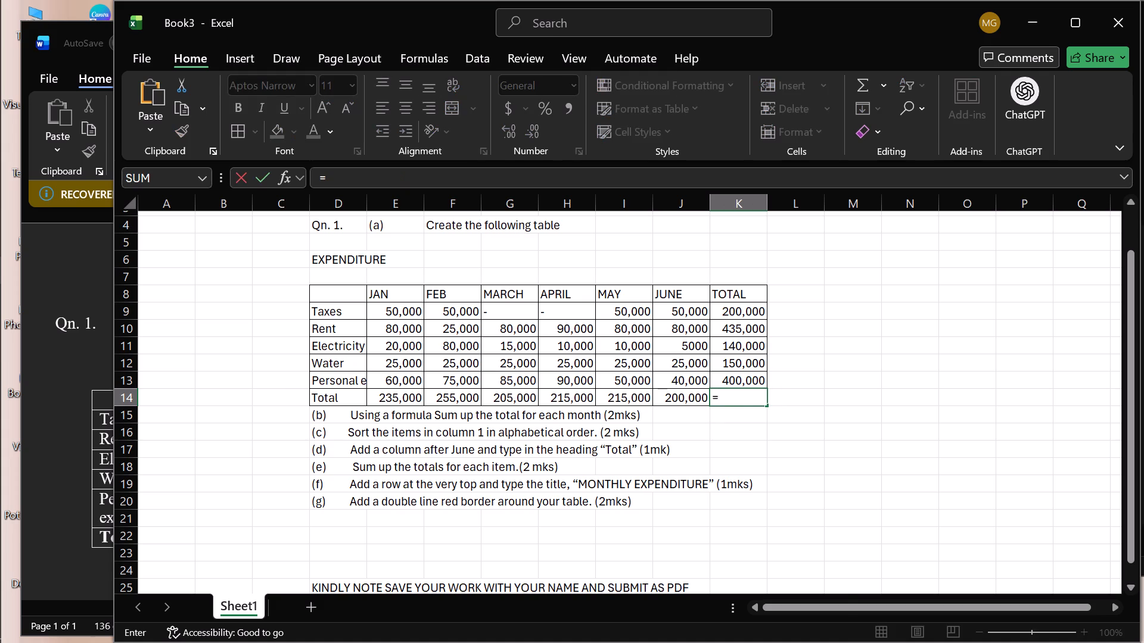
pyautogui.press('s')
pyautogui.write('um')
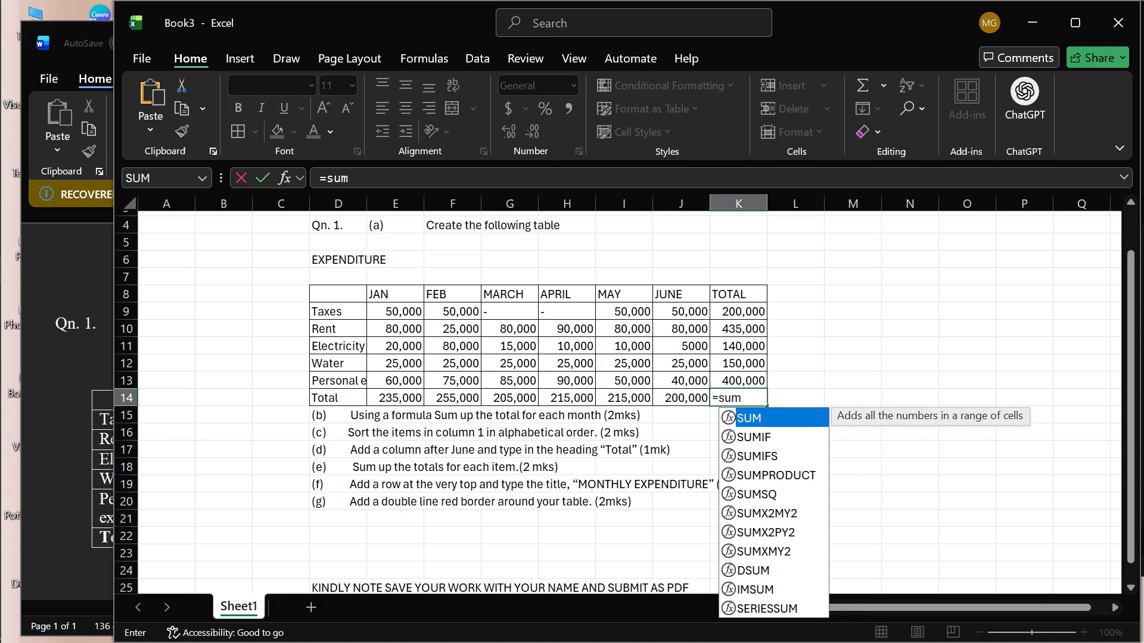
pyautogui.hotkey('shift', '(')
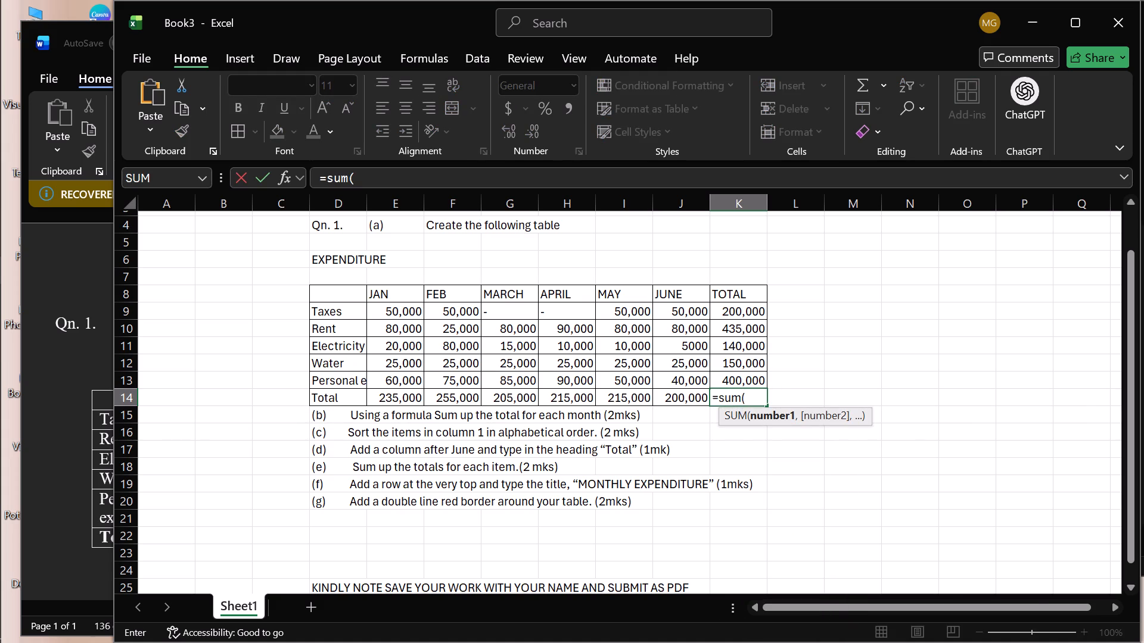
pyautogui.moveTo(738, 308); pyautogui.dragTo(735, 377)
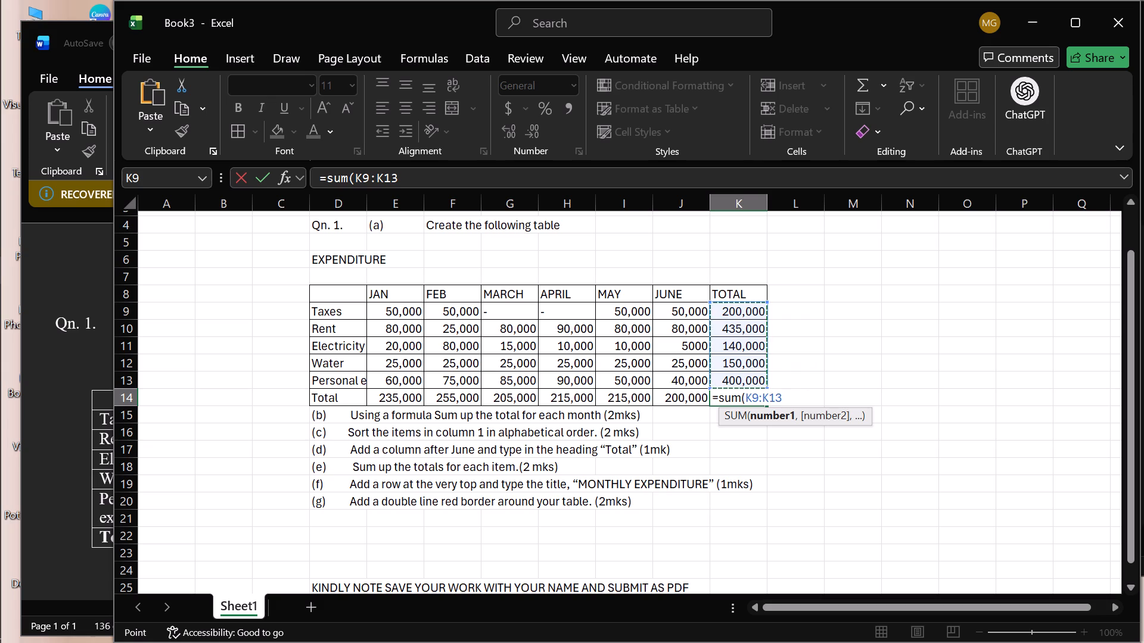
pyautogui.hotkey('shift', ')')
pyautogui.press('Return')
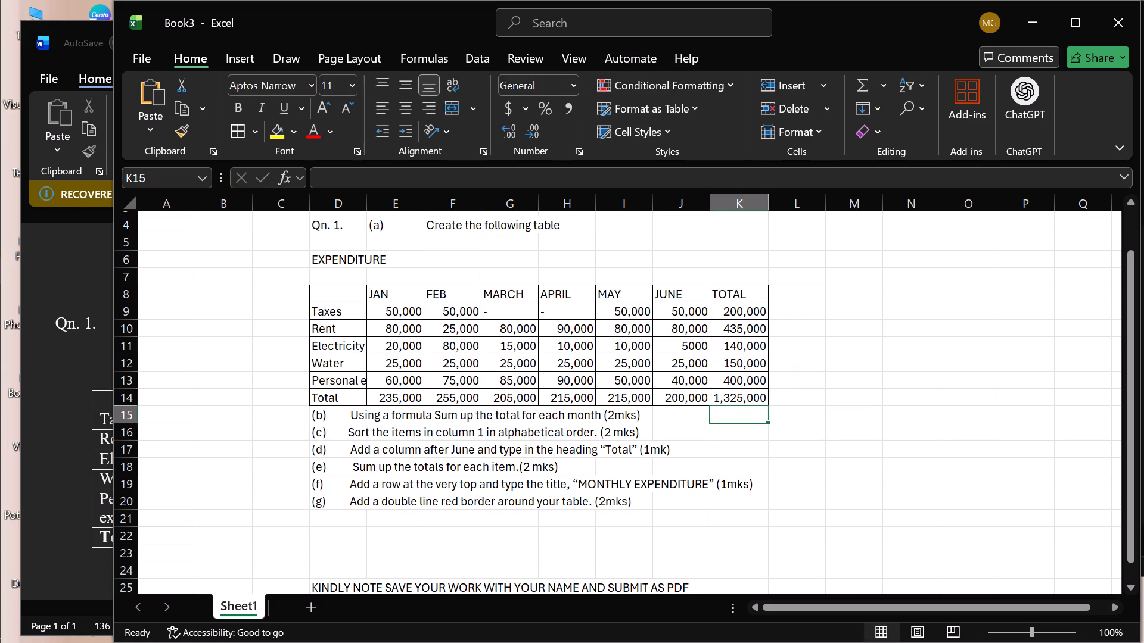
pyautogui.click(881, 373)
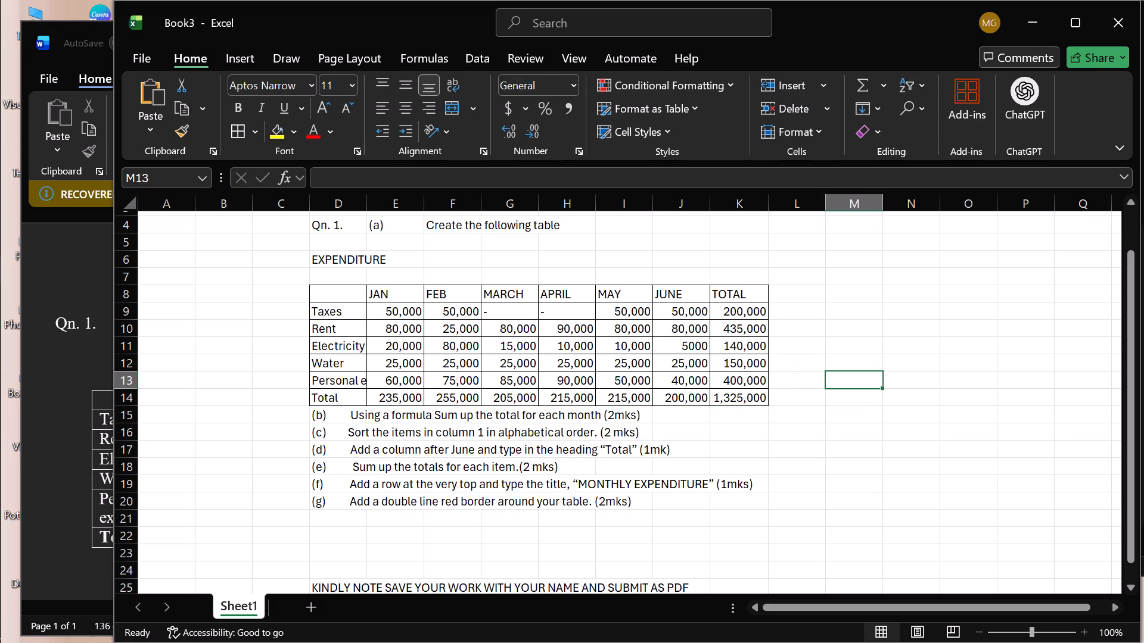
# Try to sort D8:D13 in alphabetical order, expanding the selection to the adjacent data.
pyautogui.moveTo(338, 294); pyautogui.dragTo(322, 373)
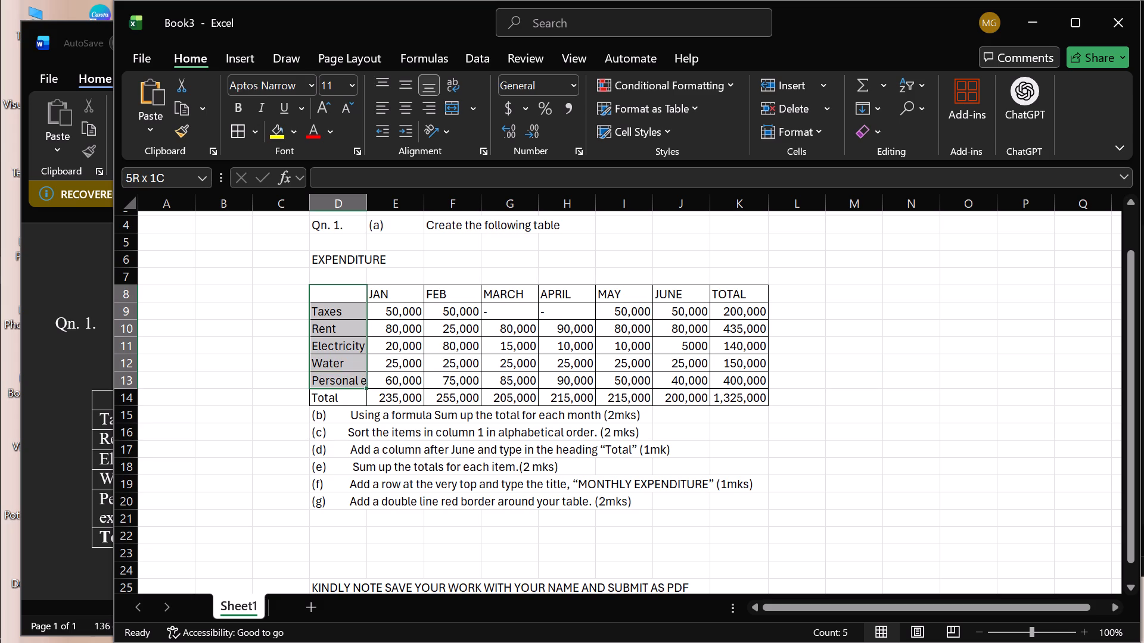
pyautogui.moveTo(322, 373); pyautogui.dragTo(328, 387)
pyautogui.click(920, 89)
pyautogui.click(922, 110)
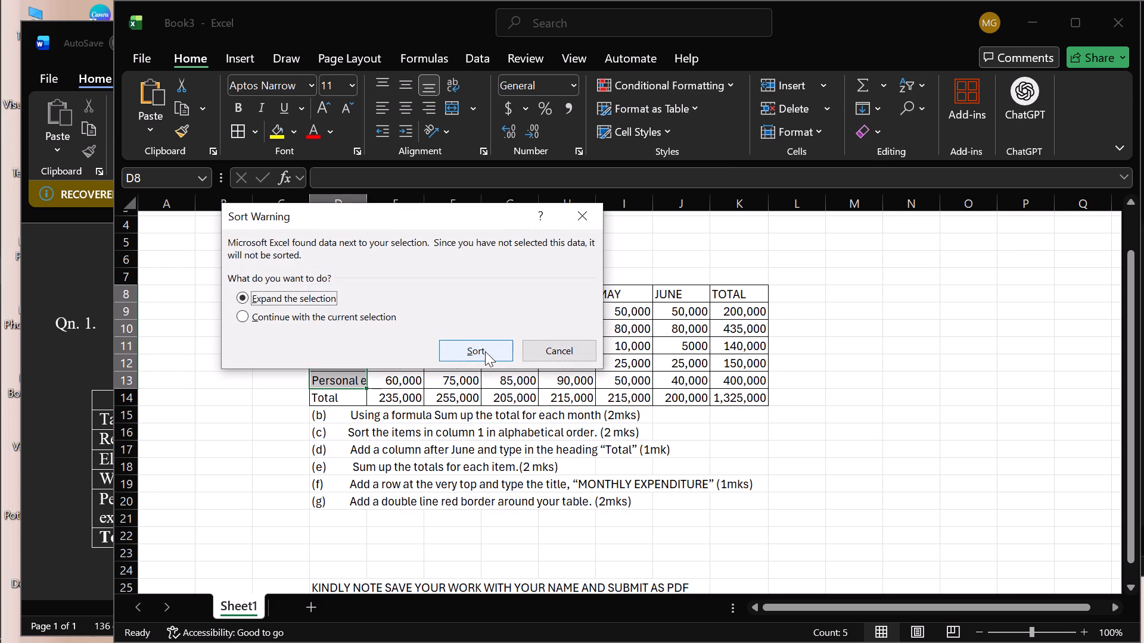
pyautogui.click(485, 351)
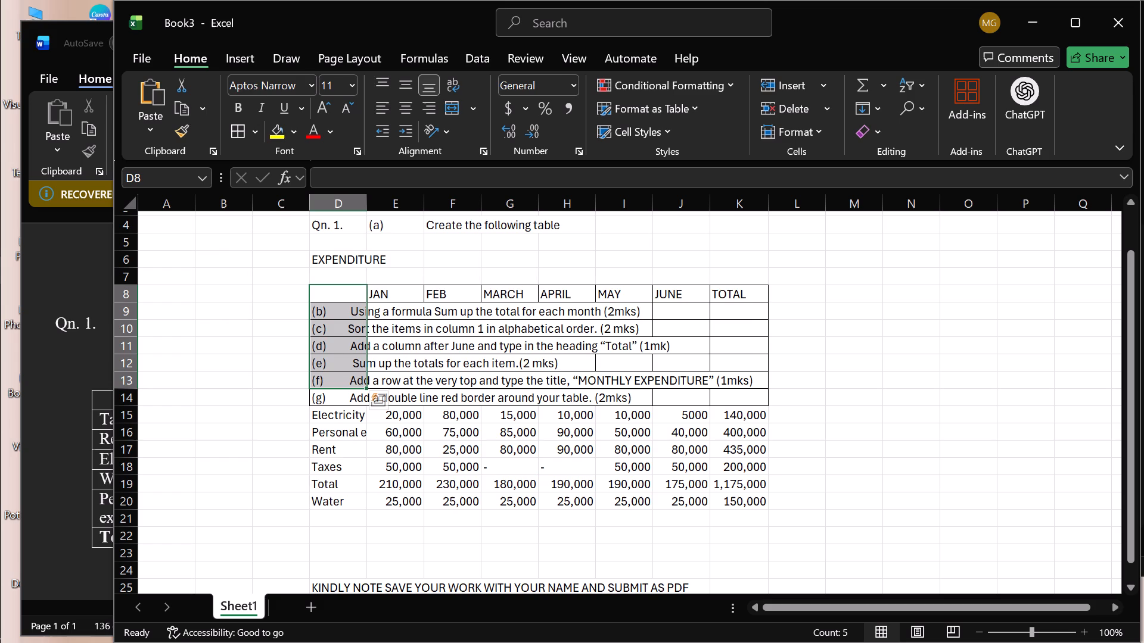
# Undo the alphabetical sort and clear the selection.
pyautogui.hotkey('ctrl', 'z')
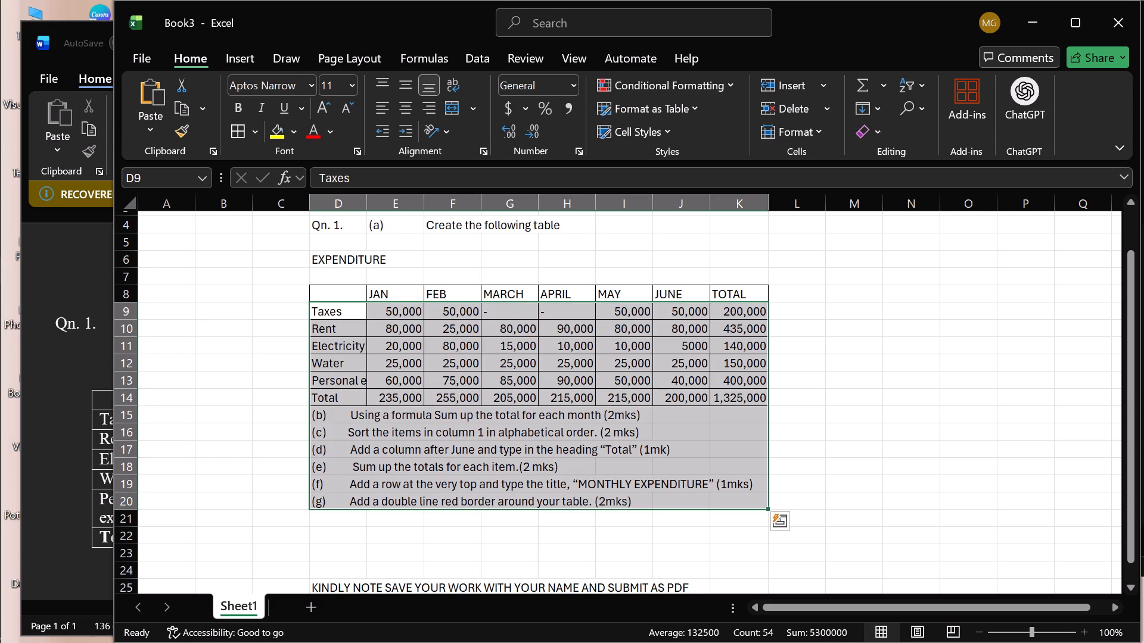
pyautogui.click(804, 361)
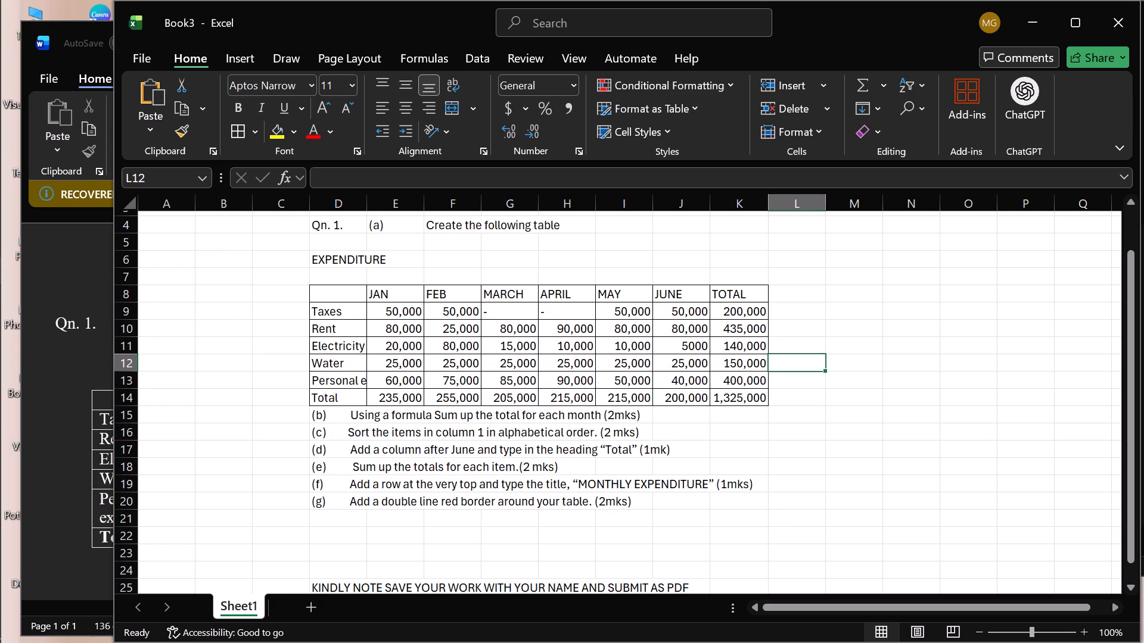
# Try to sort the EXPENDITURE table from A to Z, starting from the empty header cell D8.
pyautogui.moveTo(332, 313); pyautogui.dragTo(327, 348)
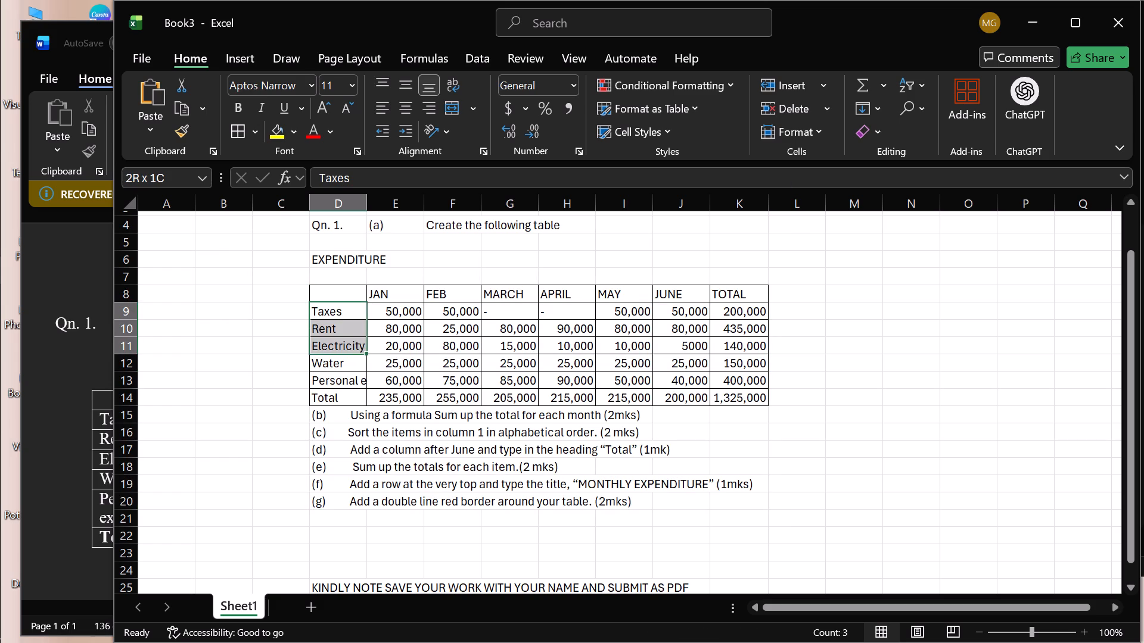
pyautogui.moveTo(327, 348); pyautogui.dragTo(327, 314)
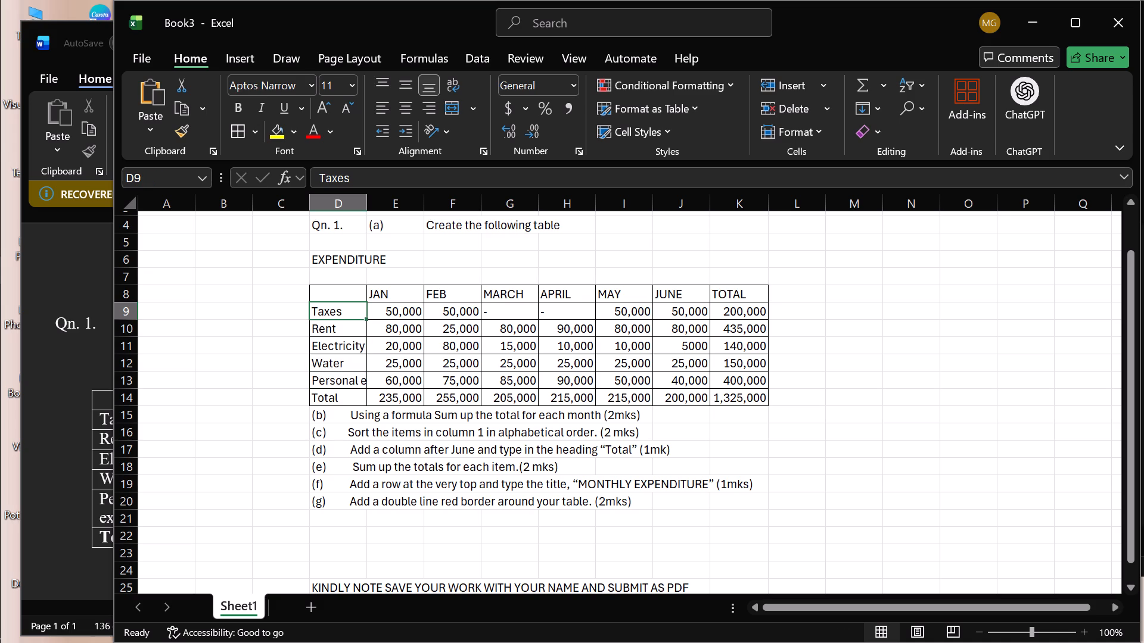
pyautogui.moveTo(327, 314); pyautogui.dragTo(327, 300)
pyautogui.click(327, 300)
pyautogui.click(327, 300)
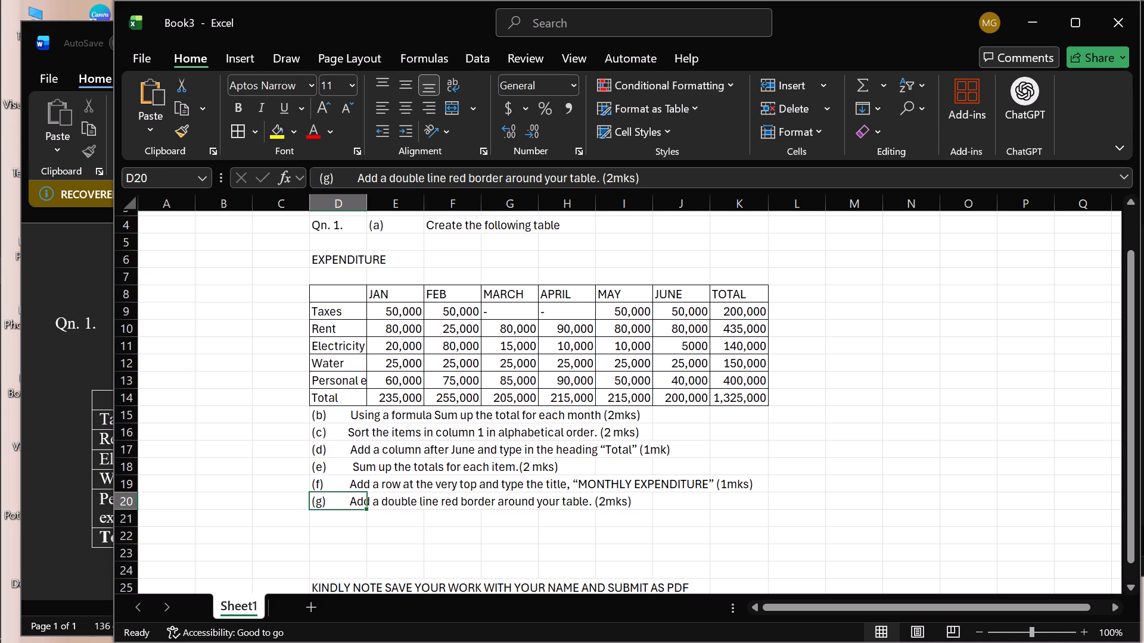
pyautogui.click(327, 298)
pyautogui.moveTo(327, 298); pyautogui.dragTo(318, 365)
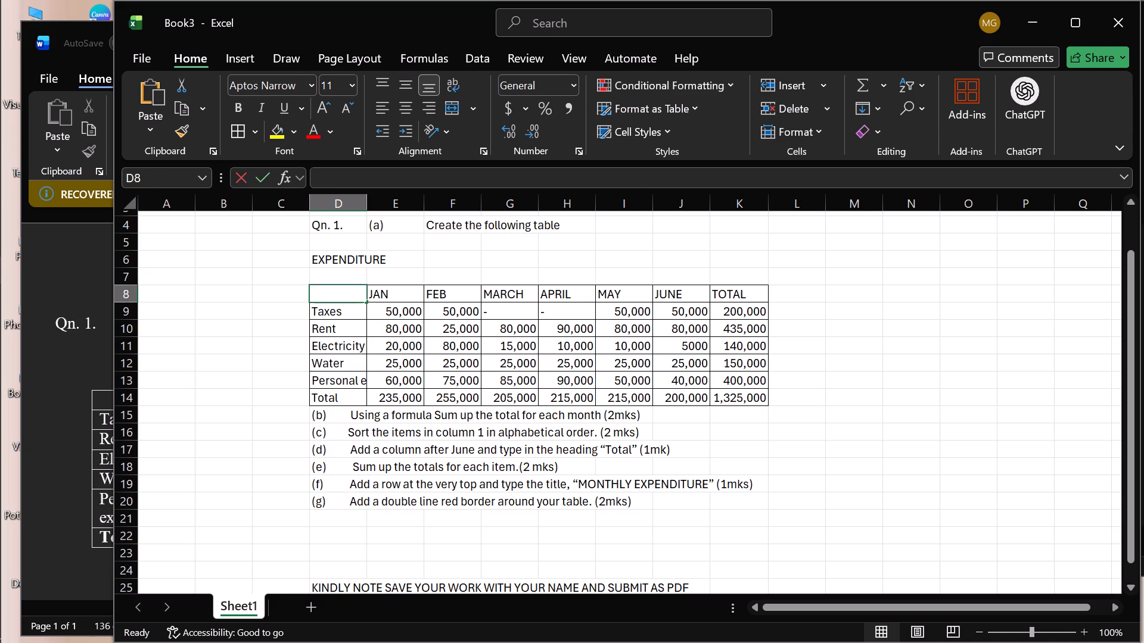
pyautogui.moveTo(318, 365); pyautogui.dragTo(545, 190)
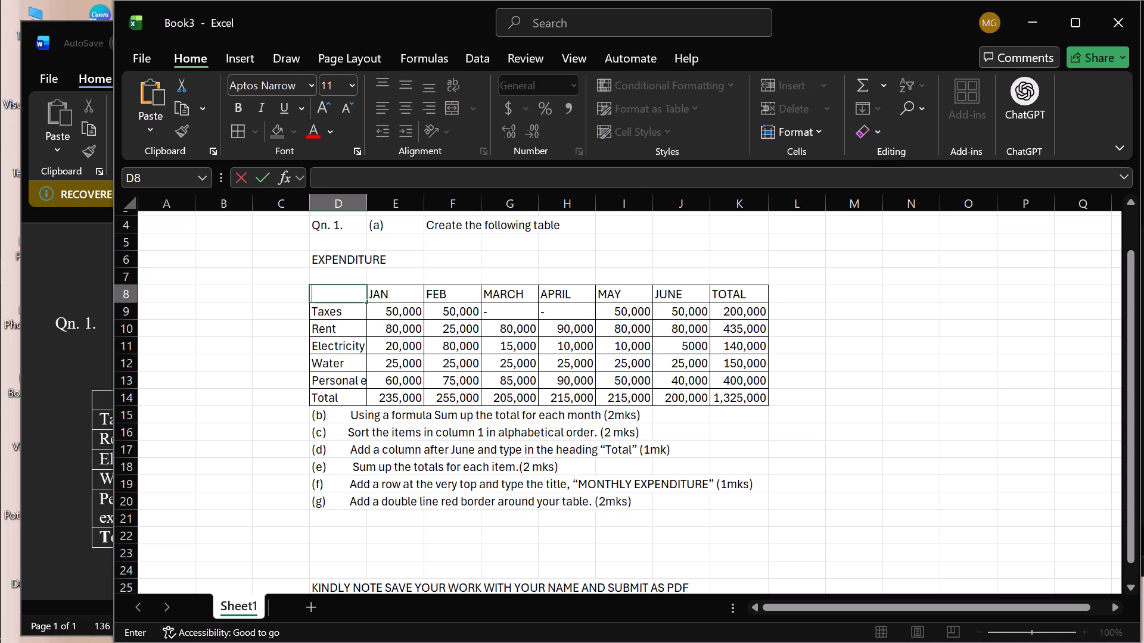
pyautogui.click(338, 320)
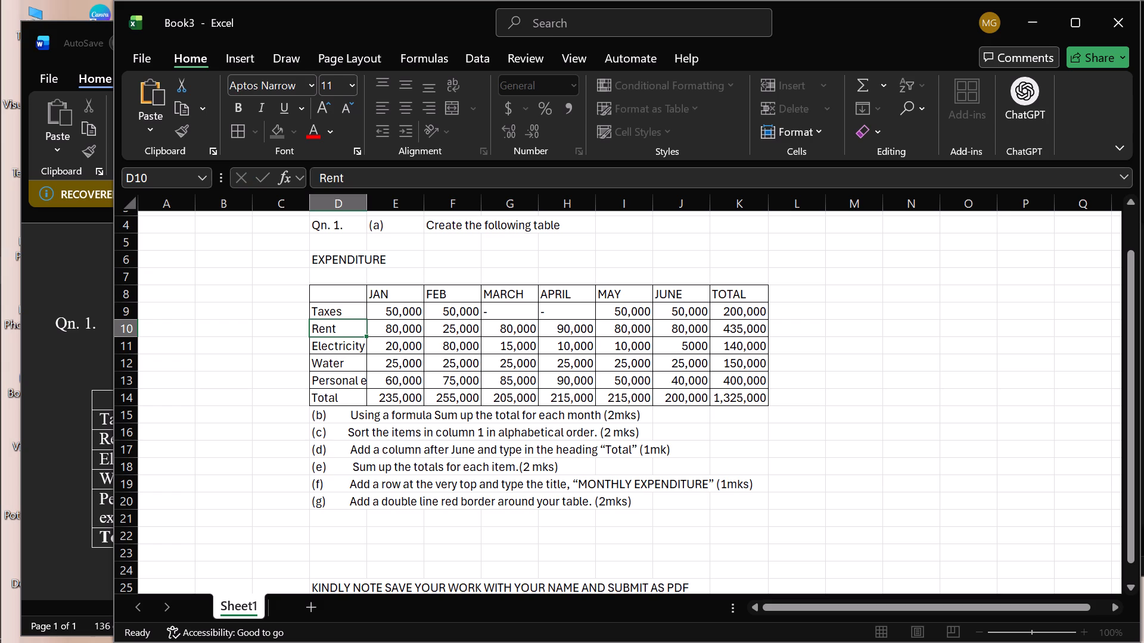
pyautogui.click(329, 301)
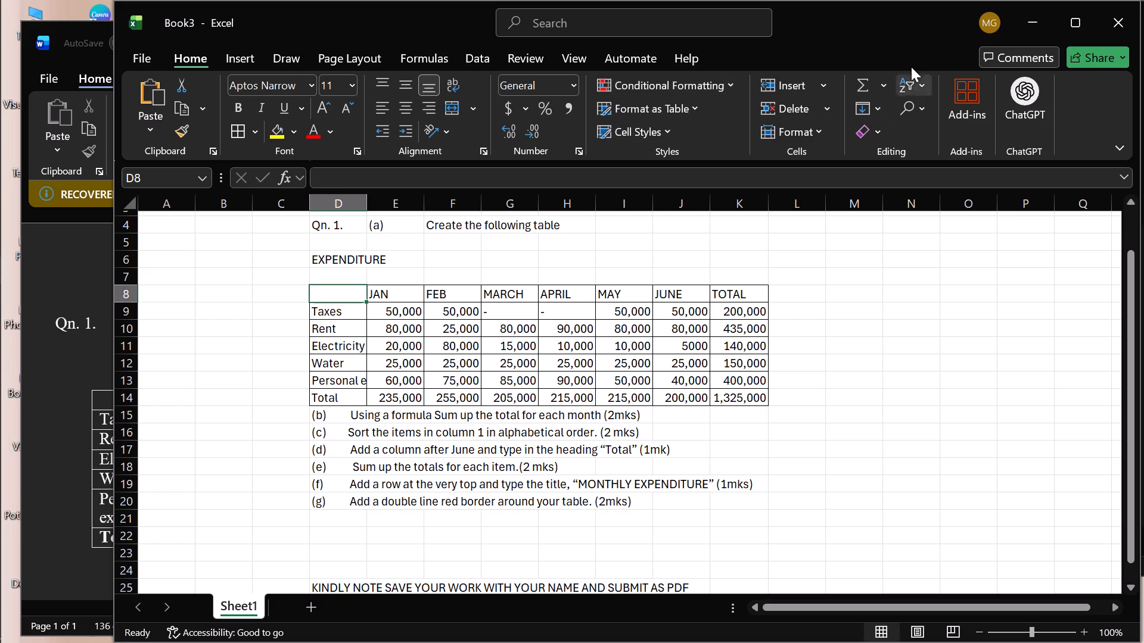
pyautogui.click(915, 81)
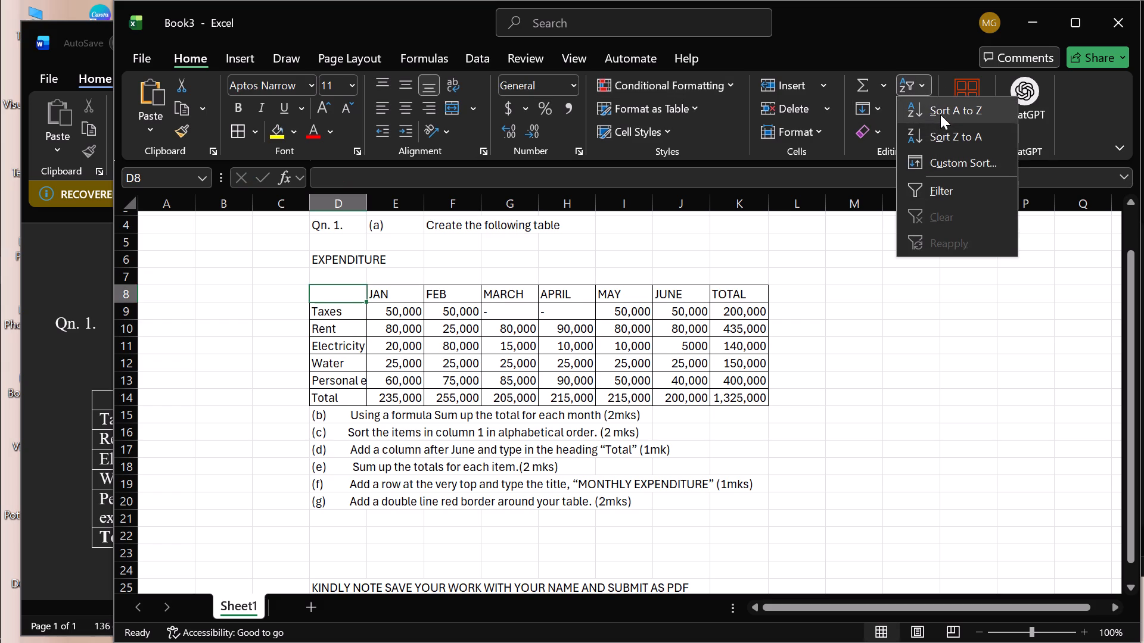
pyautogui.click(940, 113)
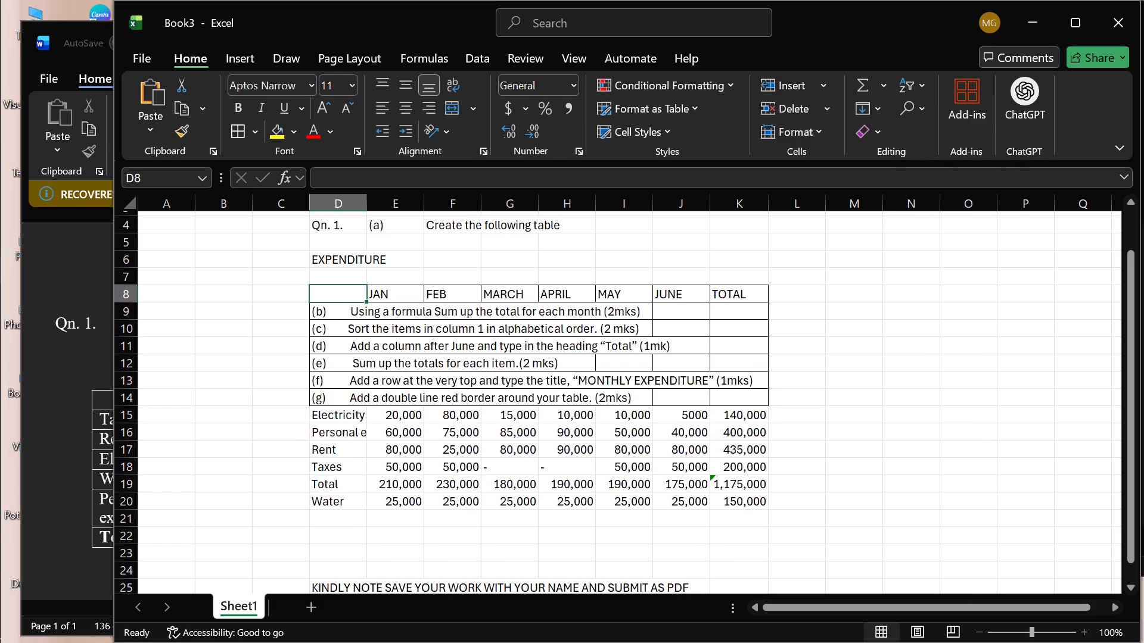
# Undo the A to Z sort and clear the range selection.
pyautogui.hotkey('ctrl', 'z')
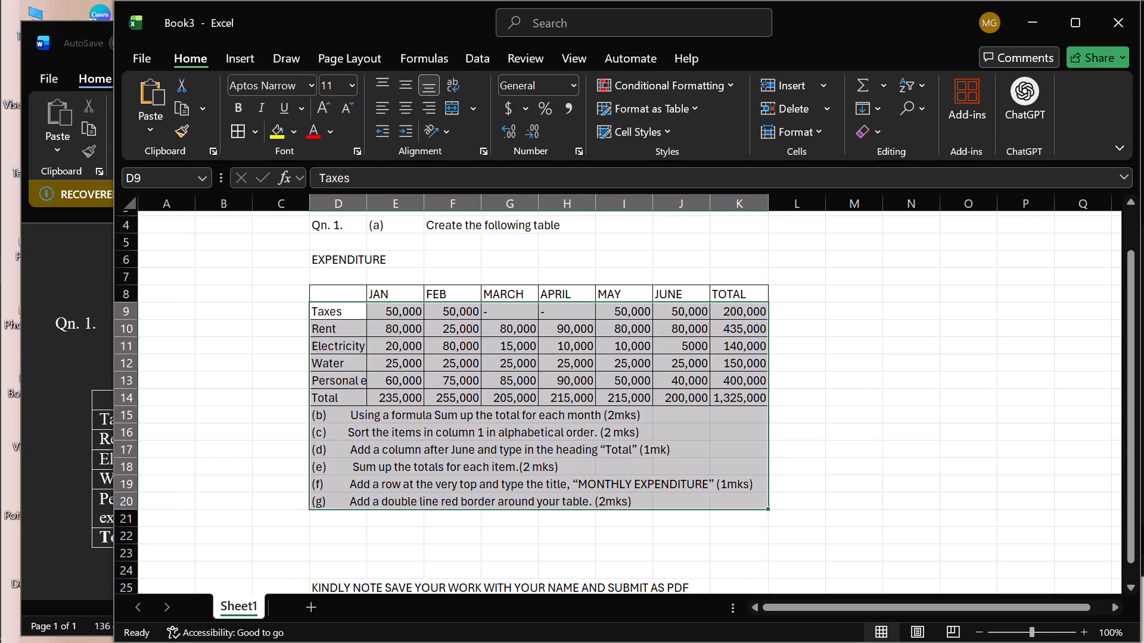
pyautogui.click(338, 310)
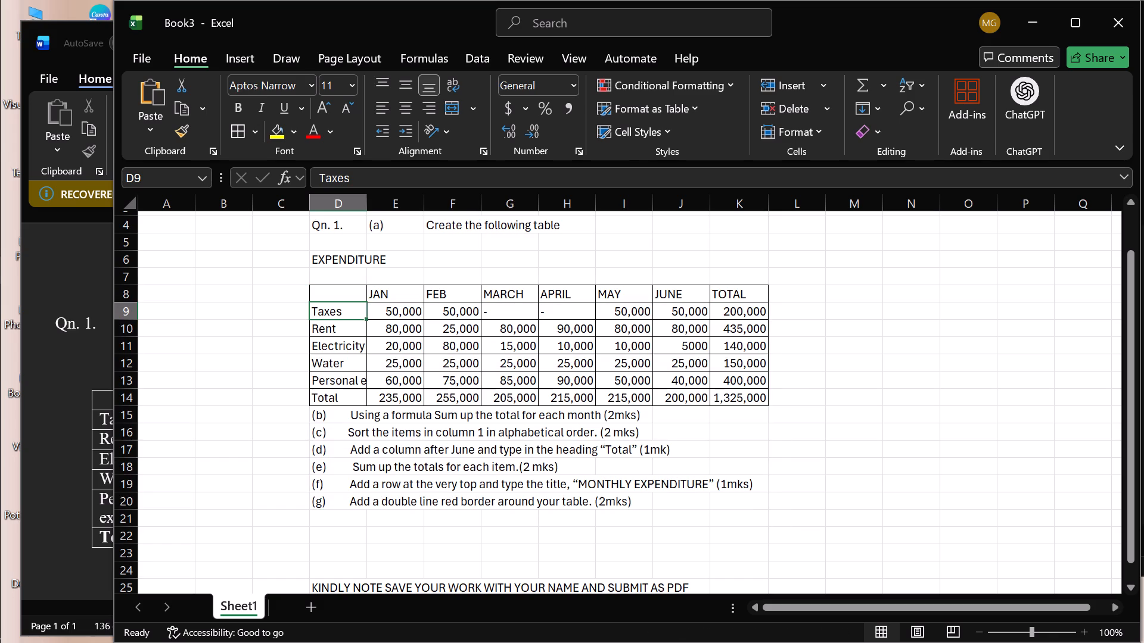
# Sort the item names in D9:D13 from A to Z, continuing with the current selection only.
pyautogui.moveTo(346, 311); pyautogui.dragTo(346, 326)
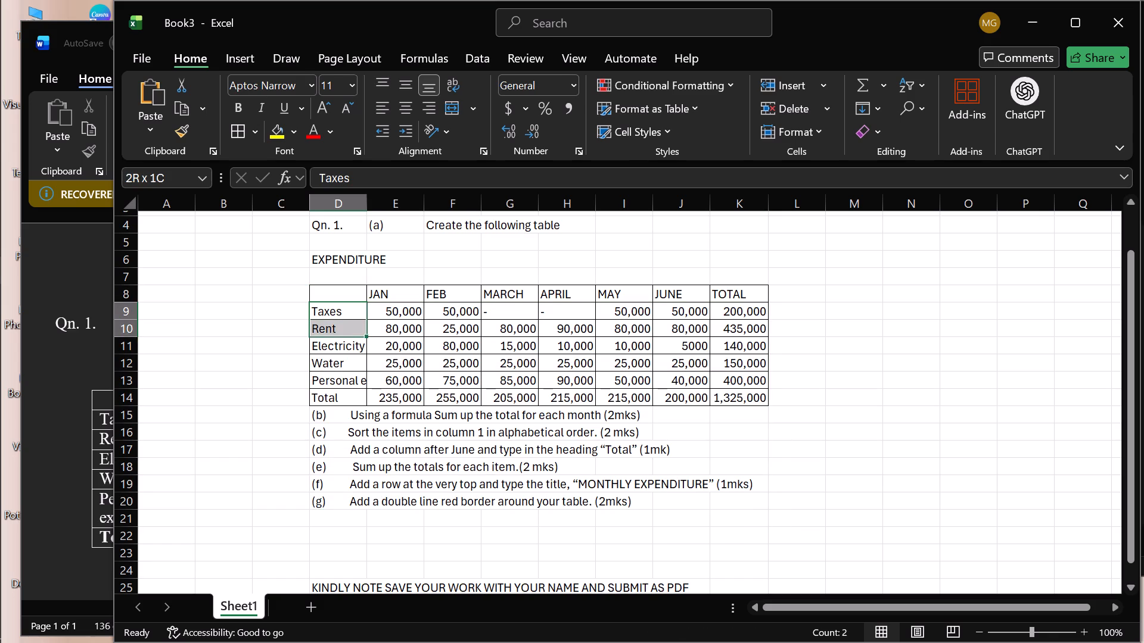
pyautogui.moveTo(346, 326); pyautogui.dragTo(339, 380)
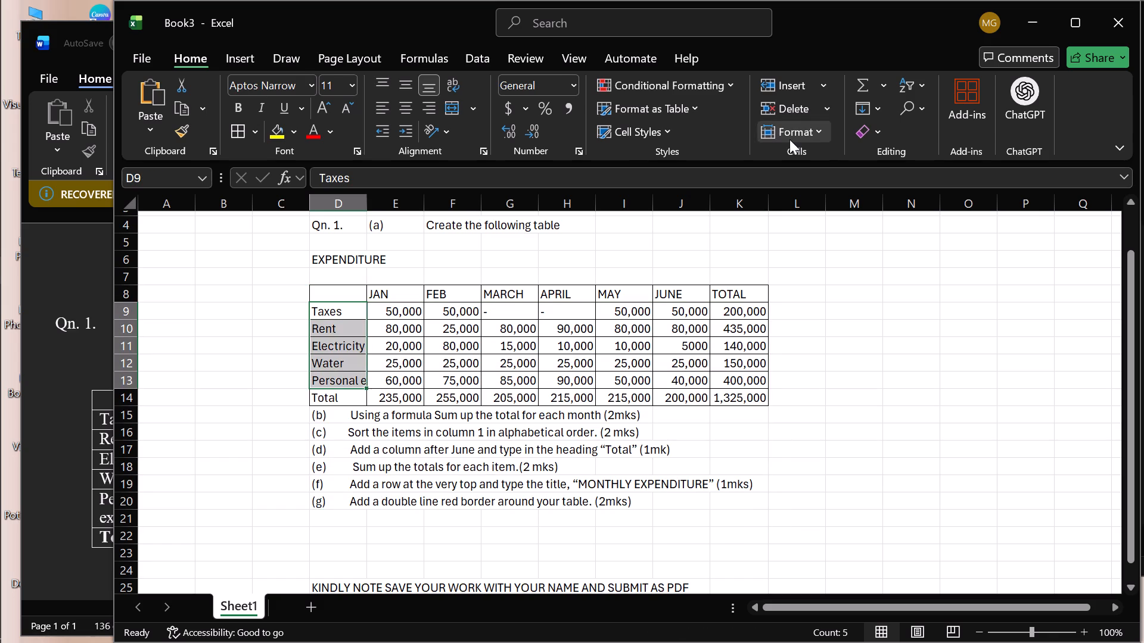
pyautogui.click(921, 85)
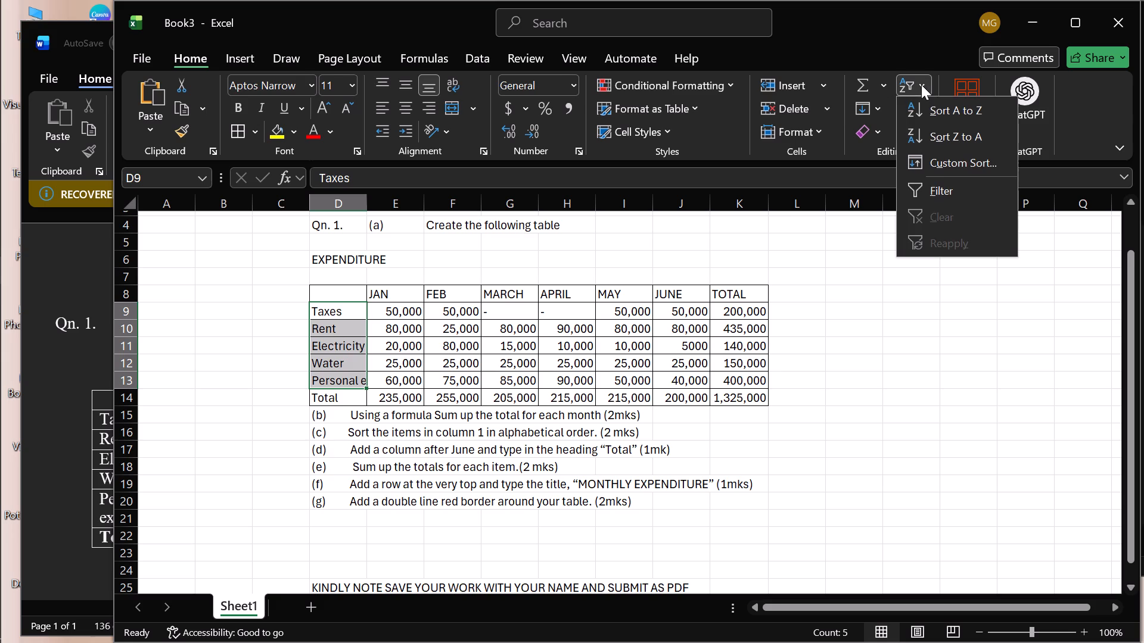
pyautogui.click(923, 119)
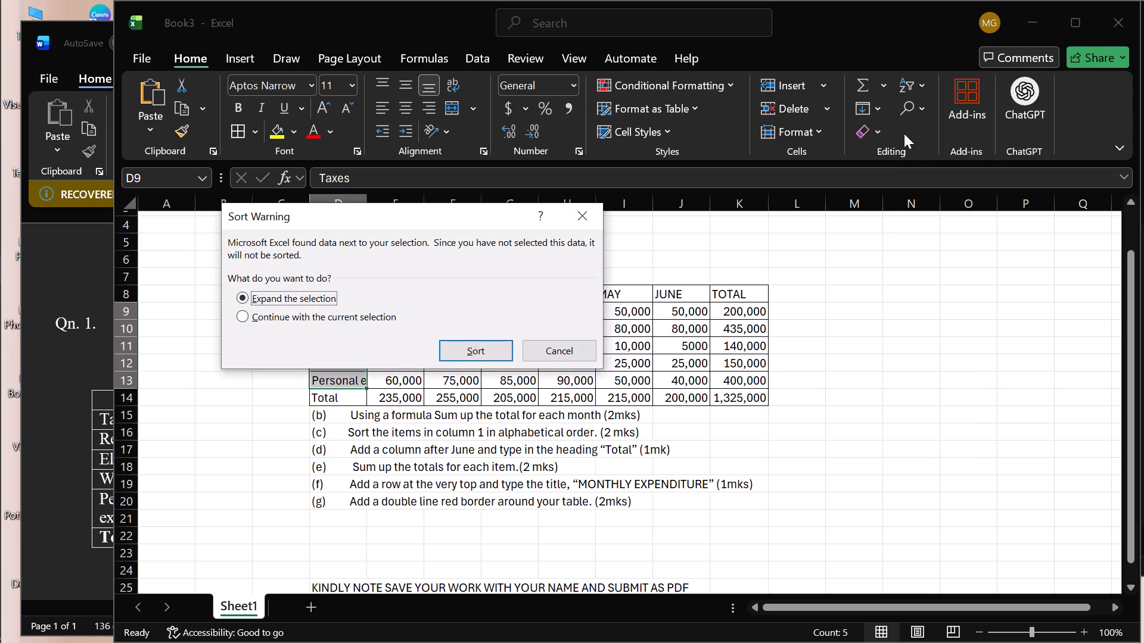
pyautogui.click(244, 317)
pyautogui.click(475, 351)
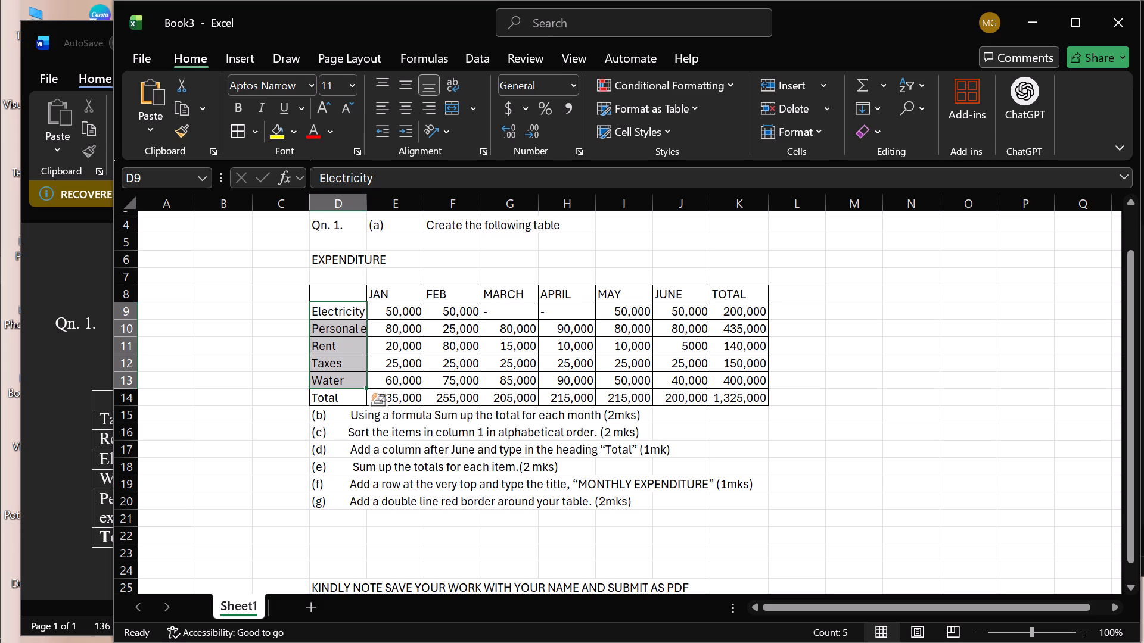
# Apply a red double-line outline border around the whole table D8:K14.
pyautogui.moveTo(294, 307); pyautogui.dragTo(316, 296)
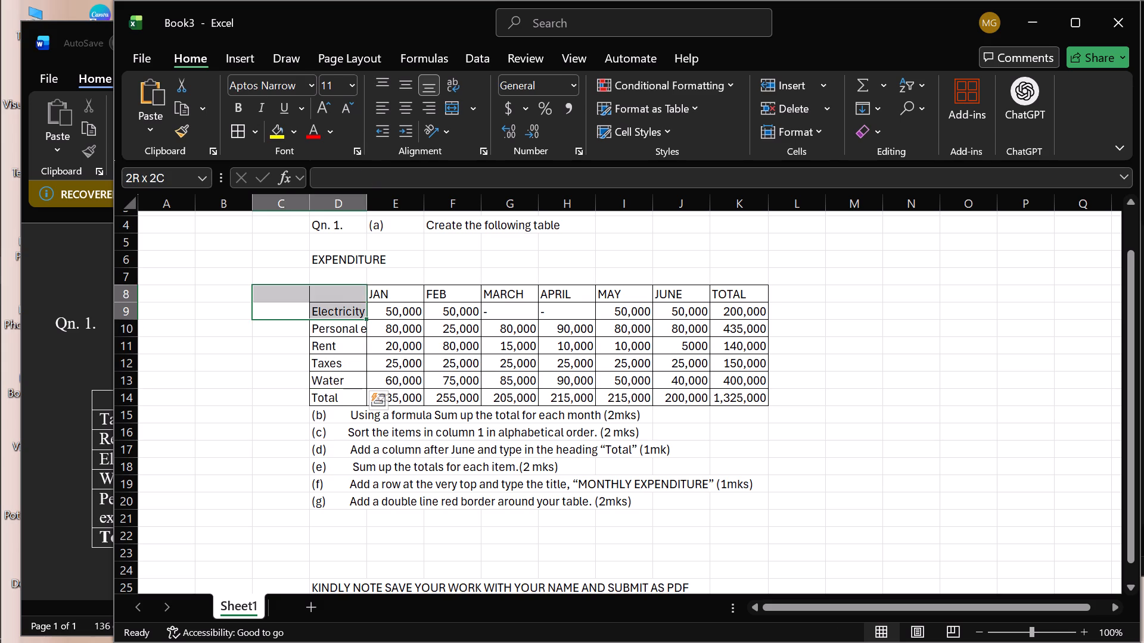
pyautogui.moveTo(316, 296); pyautogui.dragTo(319, 294)
pyautogui.click(319, 294)
pyautogui.moveTo(319, 294); pyautogui.dragTo(639, 372)
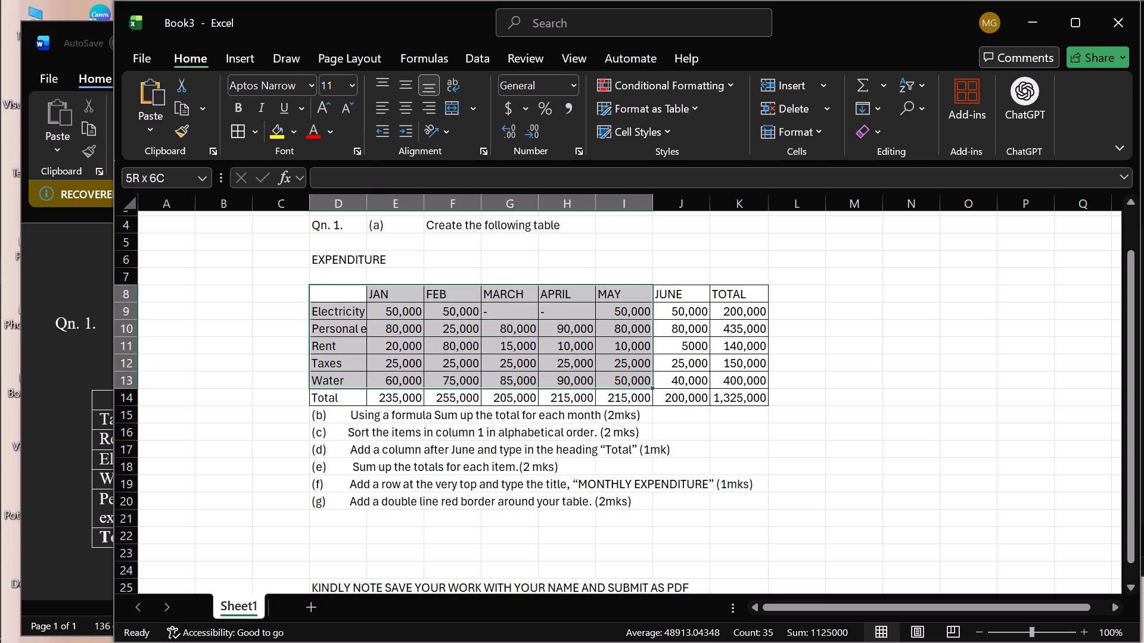
pyautogui.moveTo(639, 372); pyautogui.dragTo(763, 383)
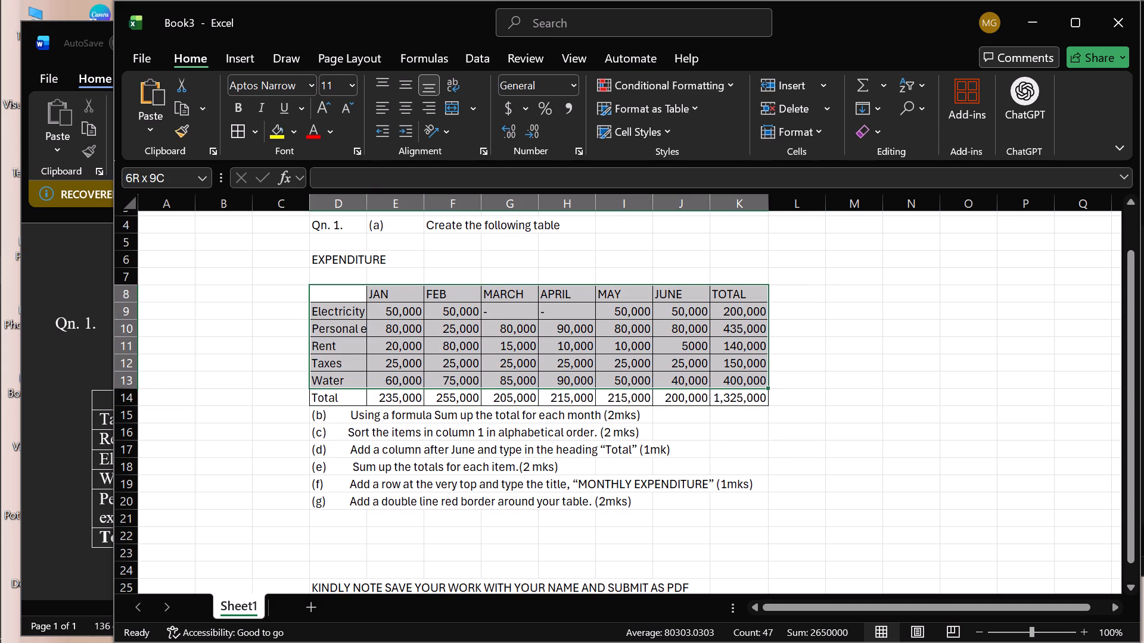
pyautogui.moveTo(763, 383); pyautogui.dragTo(764, 394)
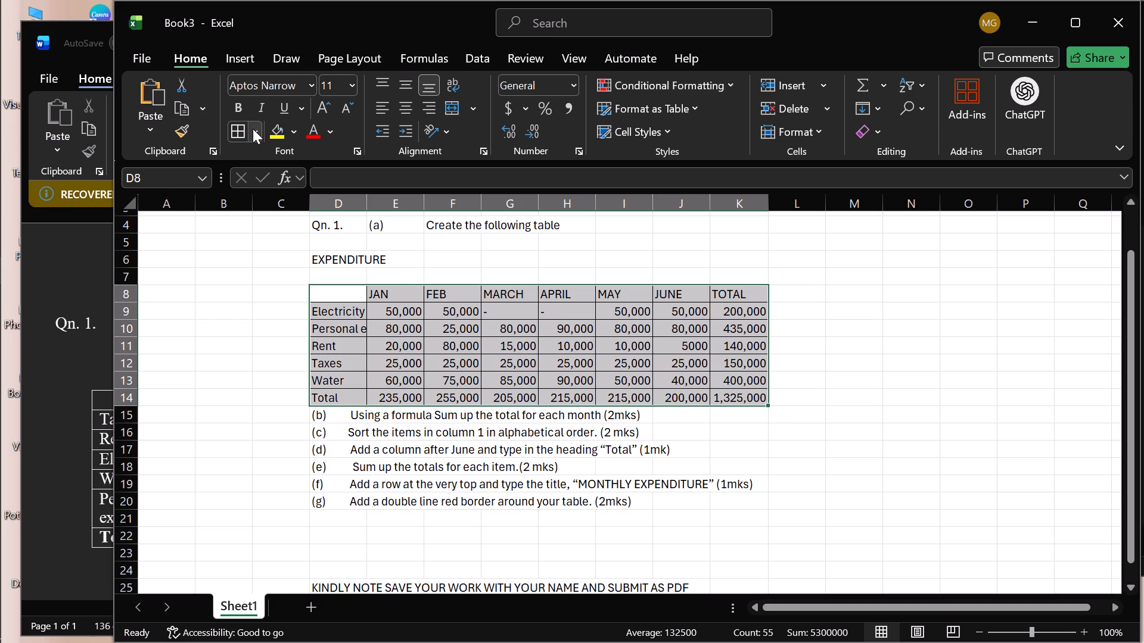
pyautogui.click(253, 129)
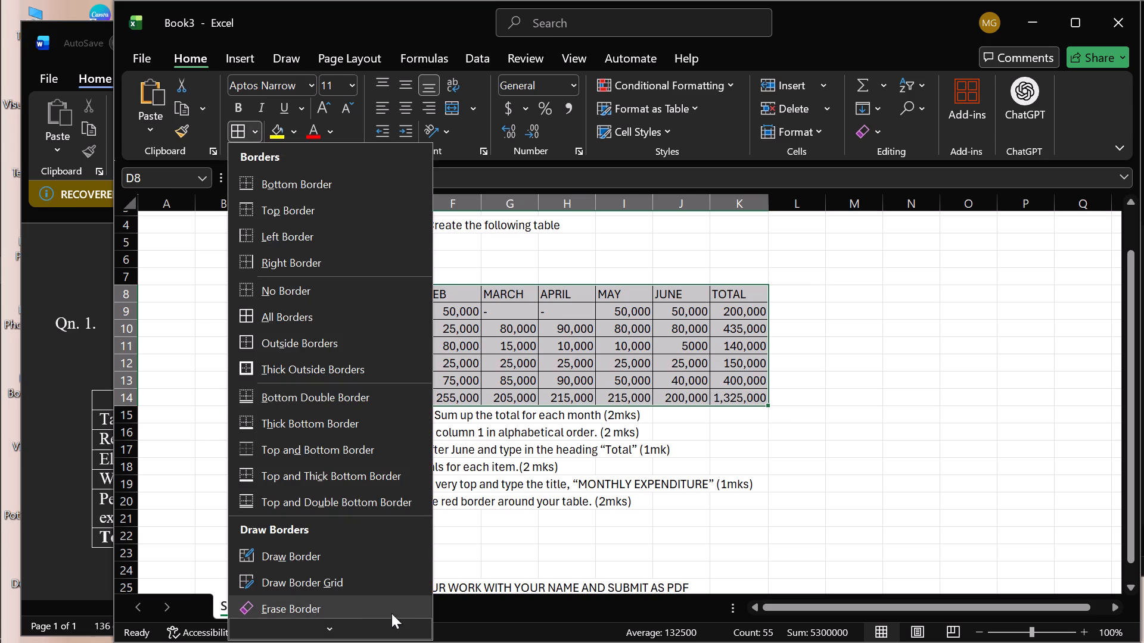
pyautogui.click(341, 633)
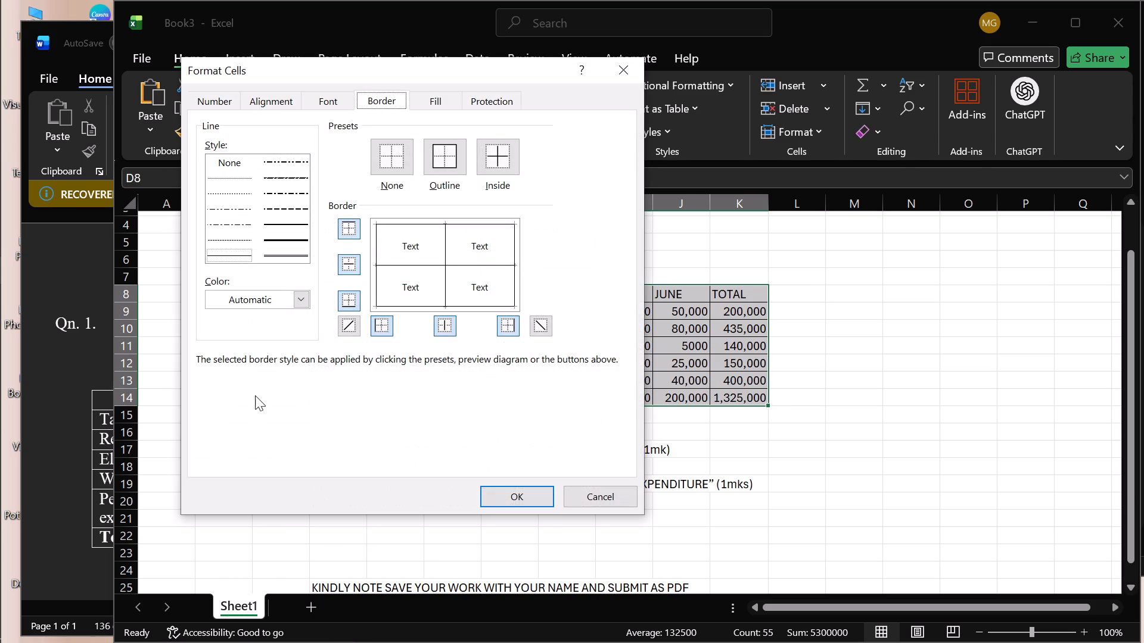
pyautogui.moveTo(296, 297); pyautogui.dragTo(220, 550)
pyautogui.click(220, 550)
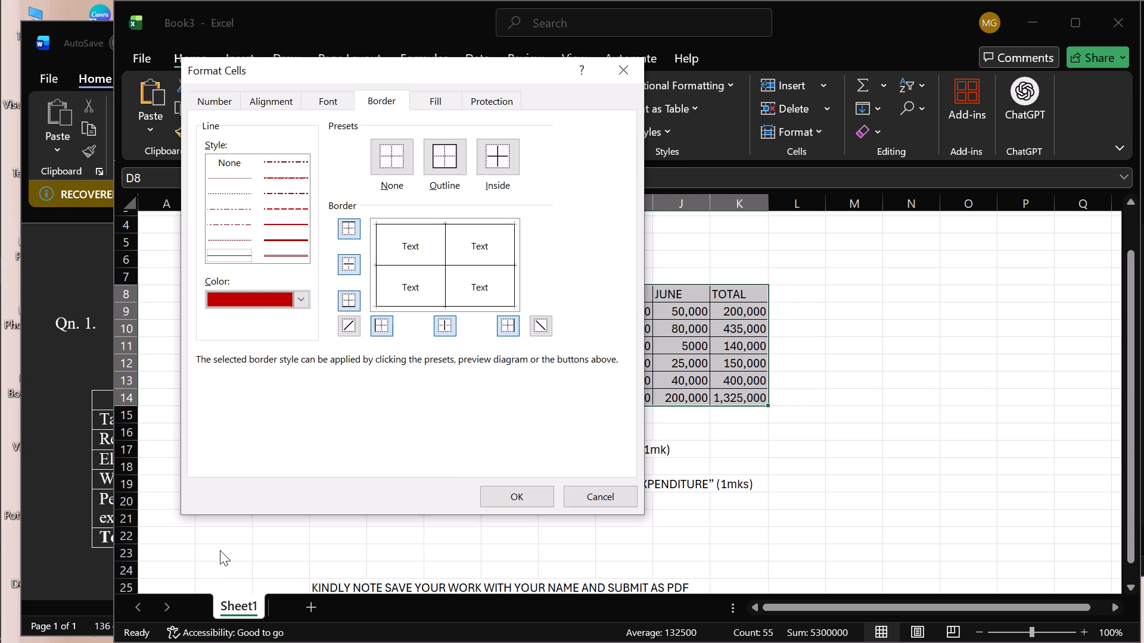
pyautogui.click(276, 249)
pyautogui.click(448, 145)
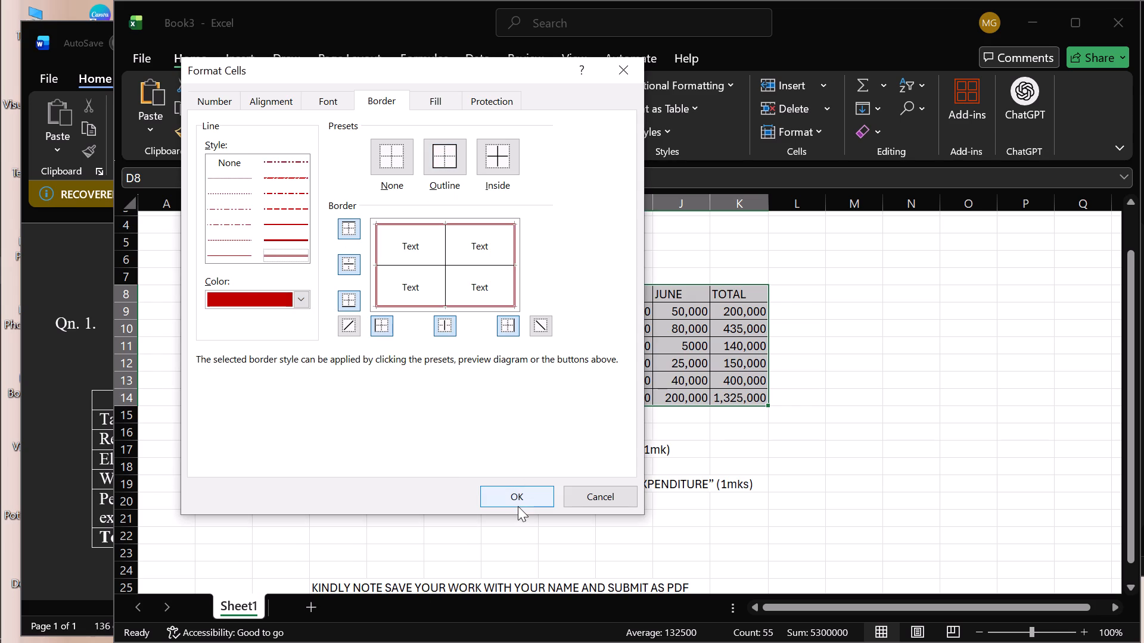
pyautogui.click(518, 505)
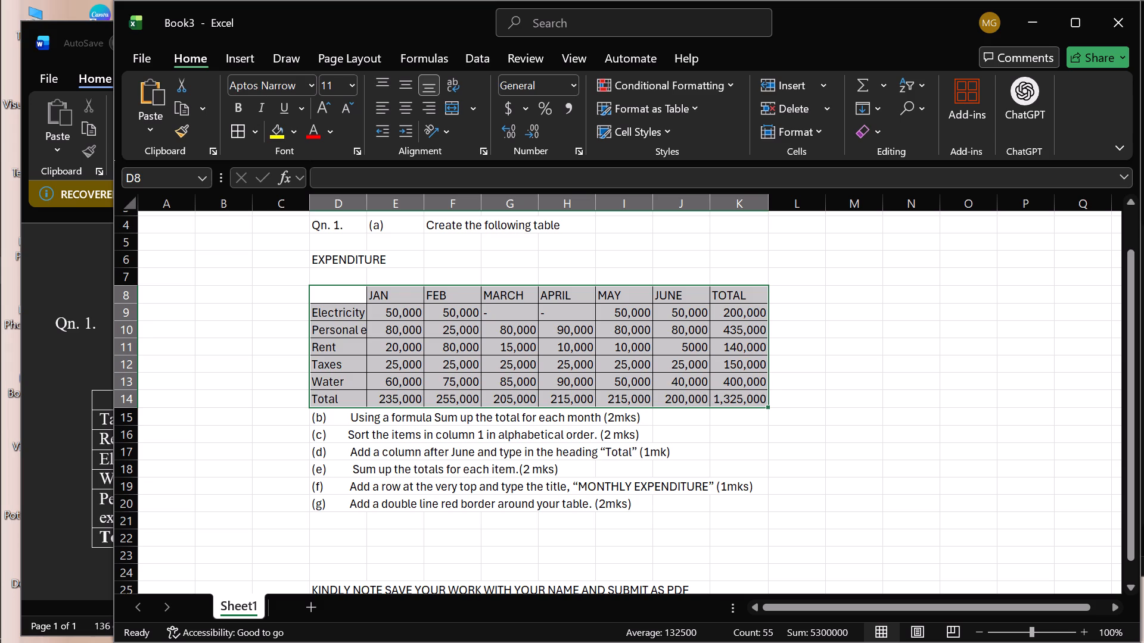
pyautogui.click(799, 438)
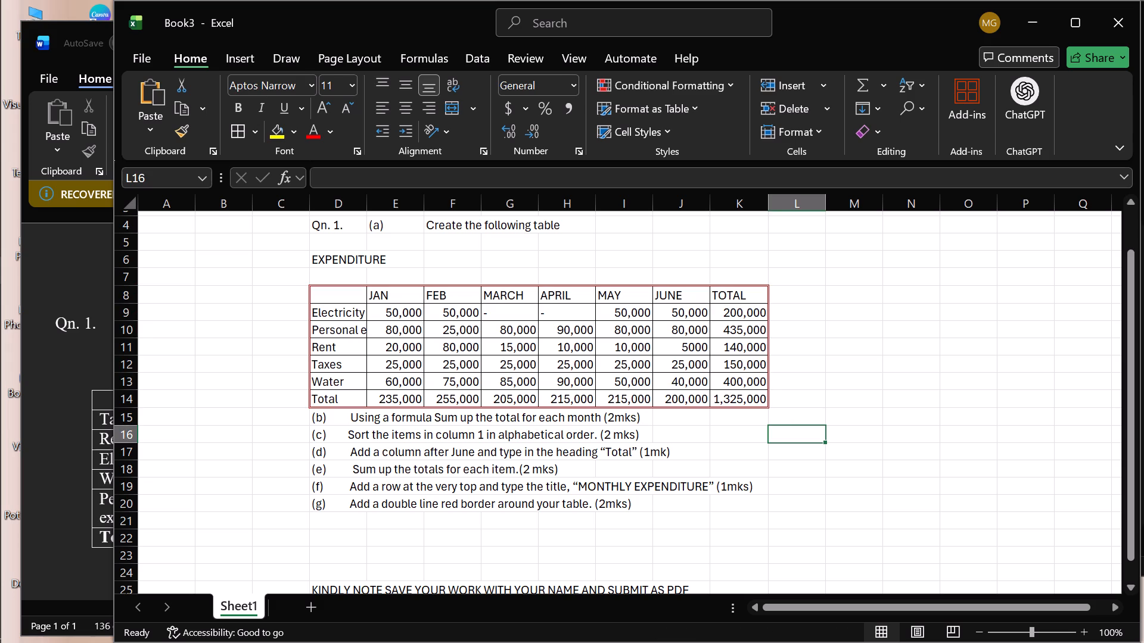
# Insert a blank row above the EXPENDITURE heading in row 6.
pyautogui.moveTo(1131, 311); pyautogui.dragTo(1138, 282)
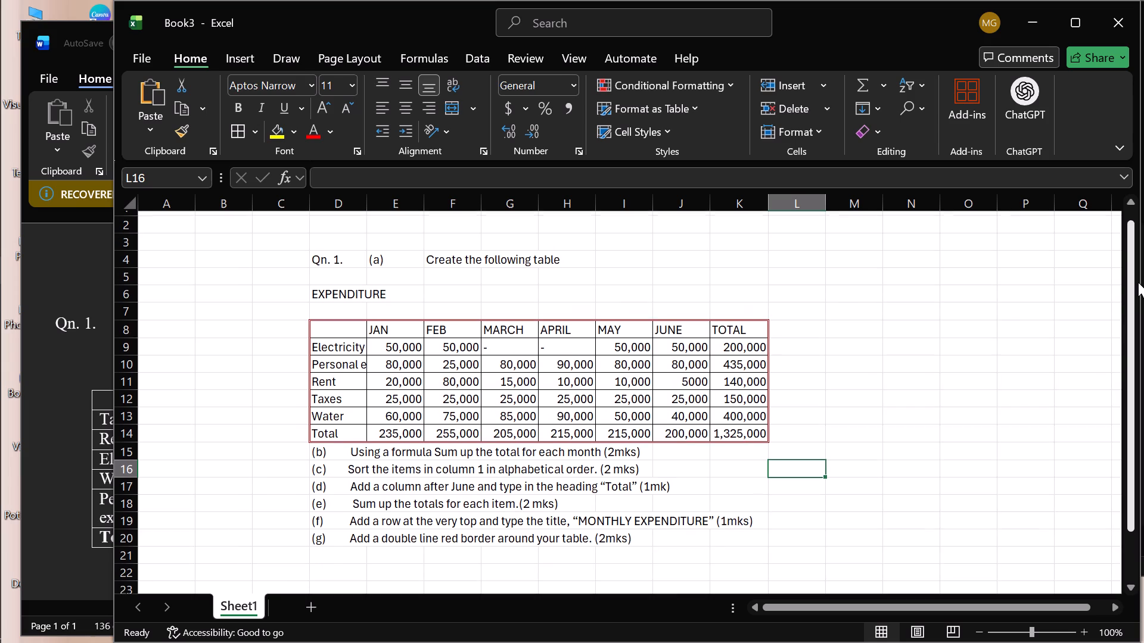
pyautogui.moveTo(1138, 282); pyautogui.dragTo(1138, 276)
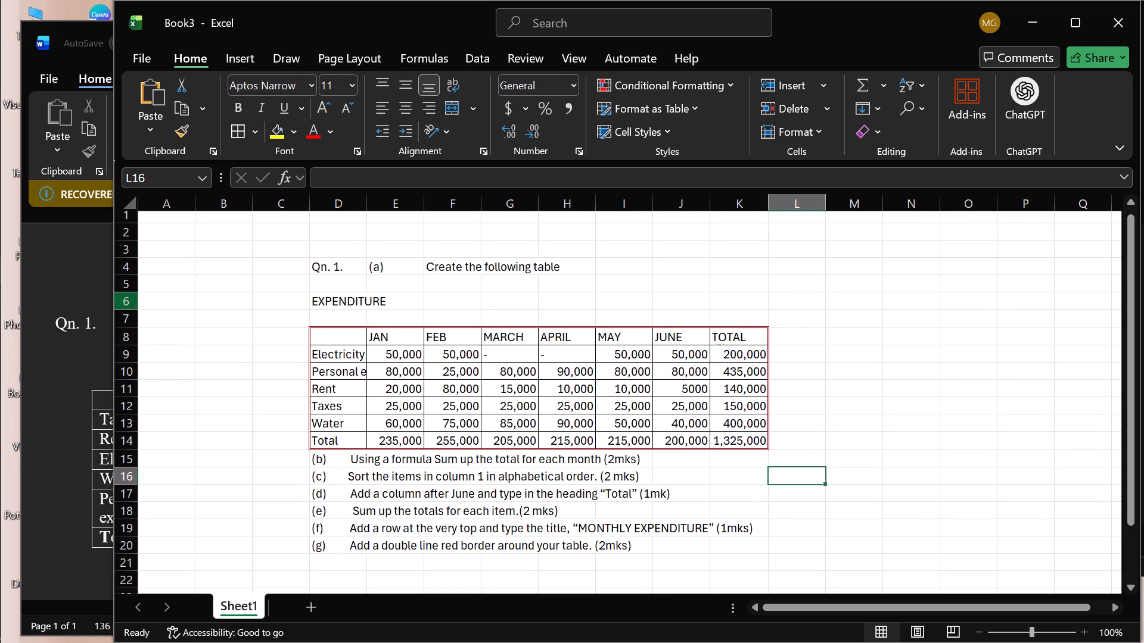
pyautogui.rightClick(130, 305)
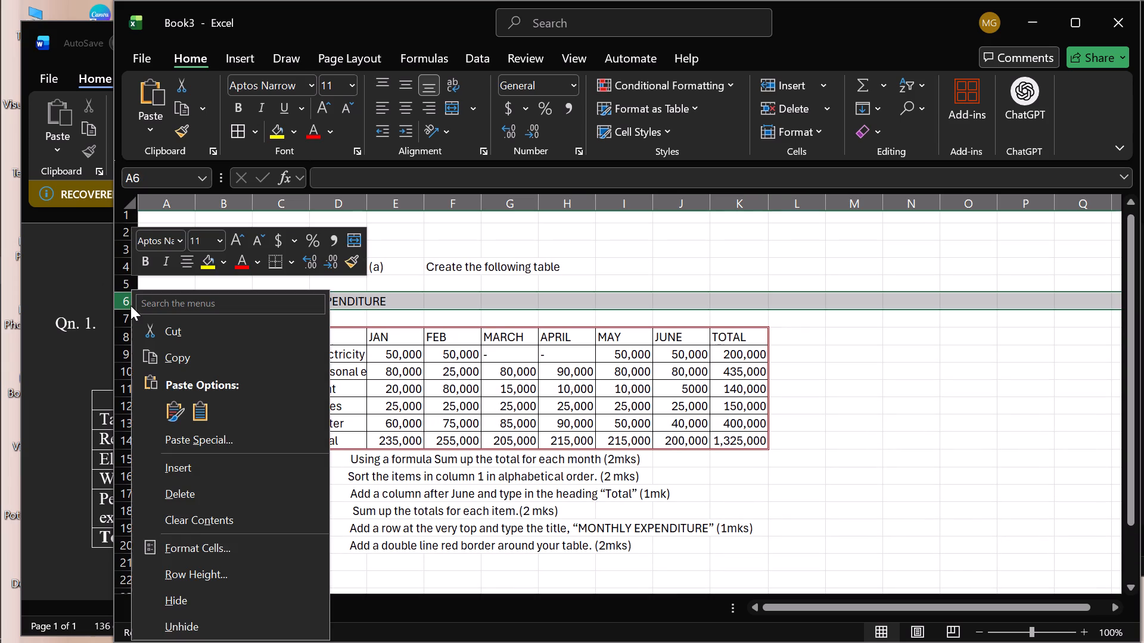
pyautogui.click(163, 467)
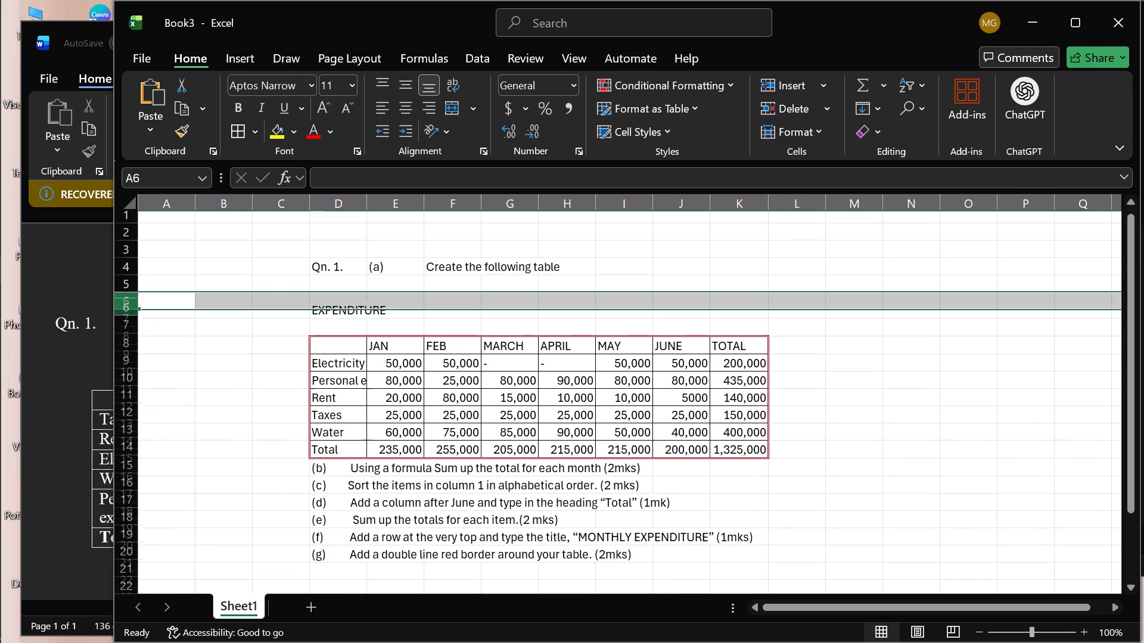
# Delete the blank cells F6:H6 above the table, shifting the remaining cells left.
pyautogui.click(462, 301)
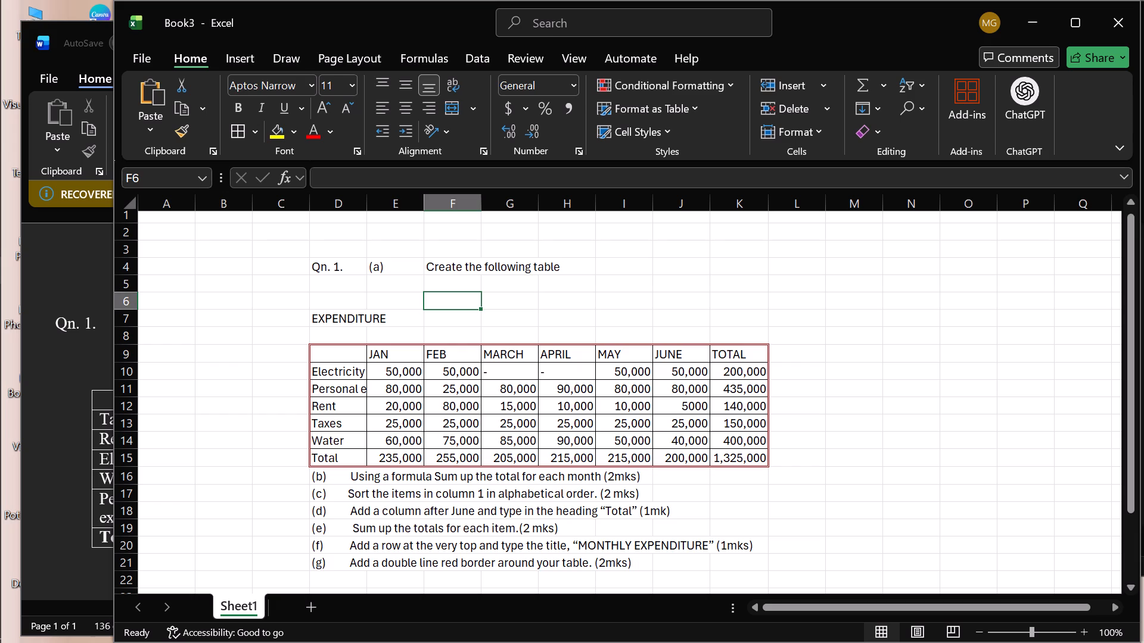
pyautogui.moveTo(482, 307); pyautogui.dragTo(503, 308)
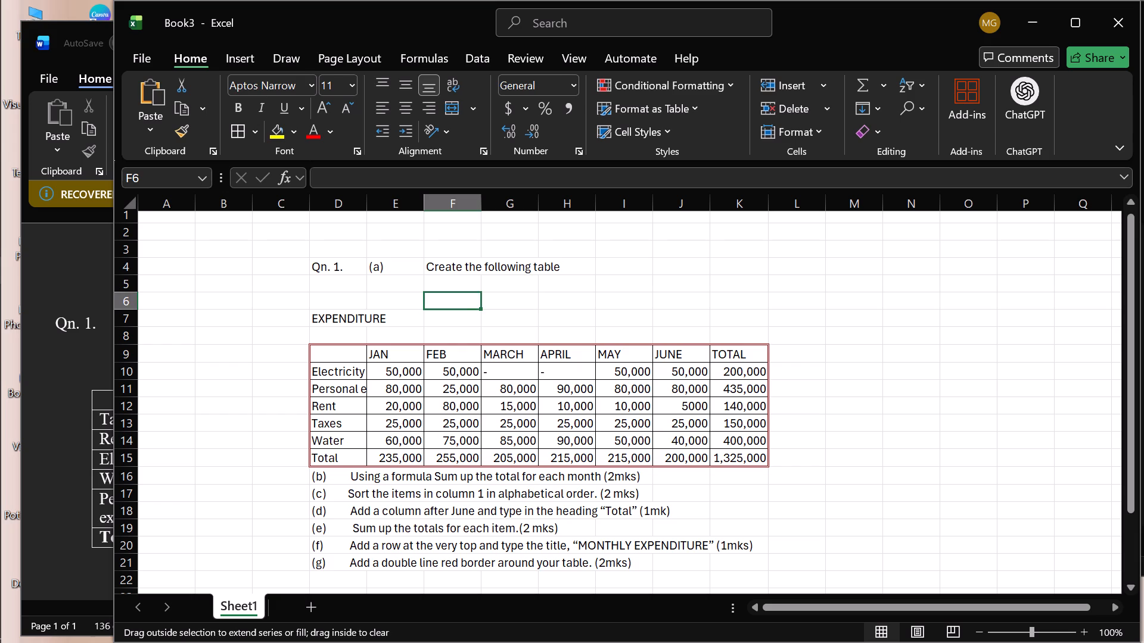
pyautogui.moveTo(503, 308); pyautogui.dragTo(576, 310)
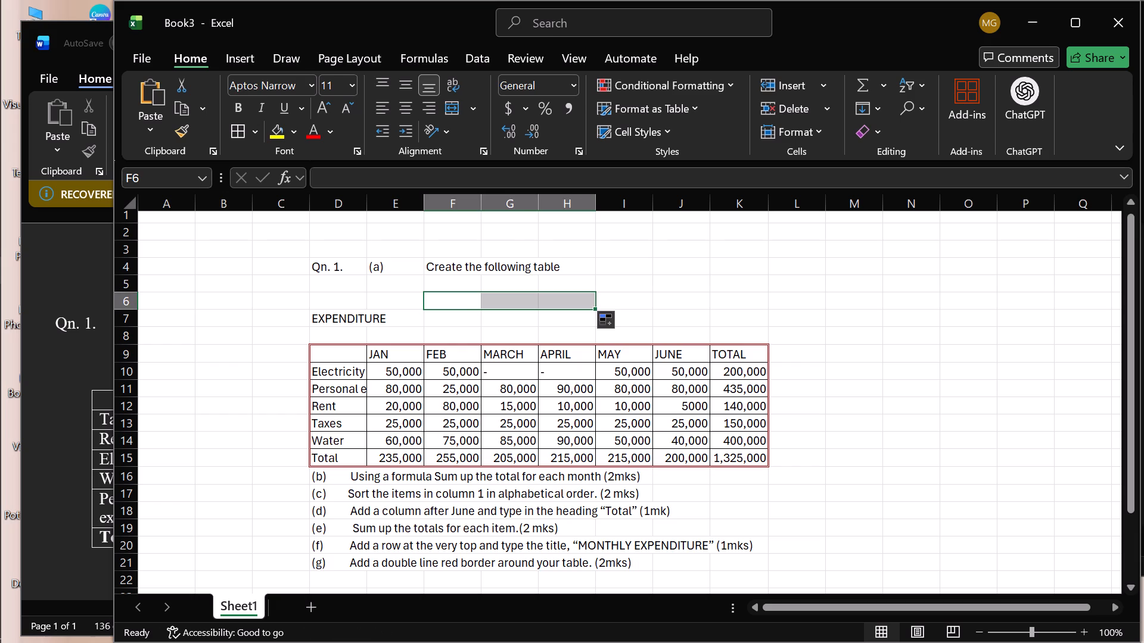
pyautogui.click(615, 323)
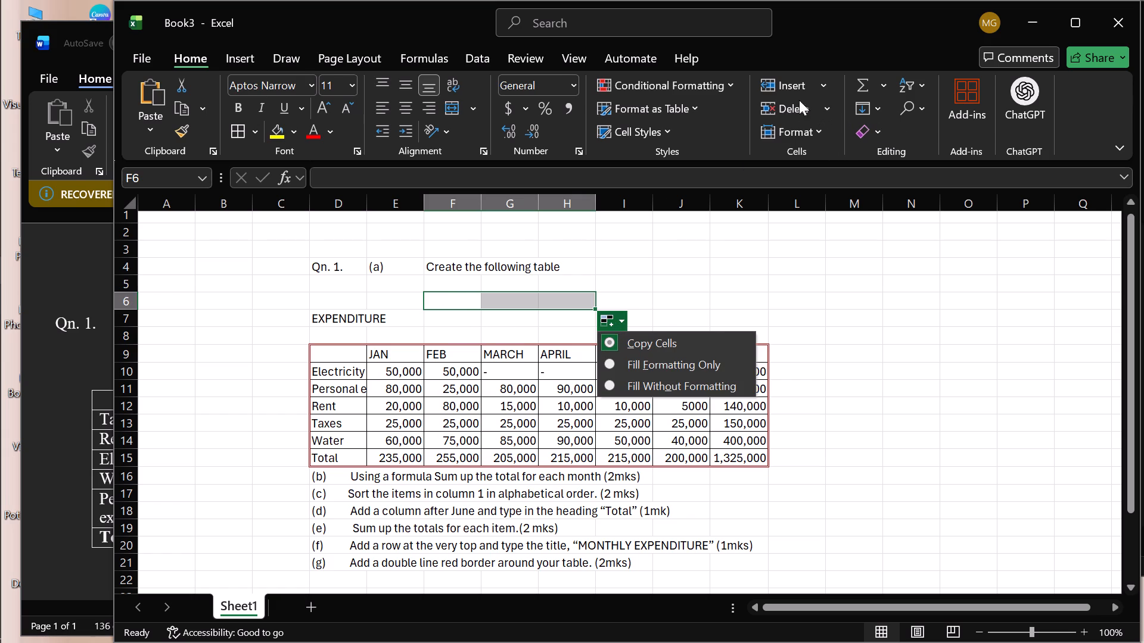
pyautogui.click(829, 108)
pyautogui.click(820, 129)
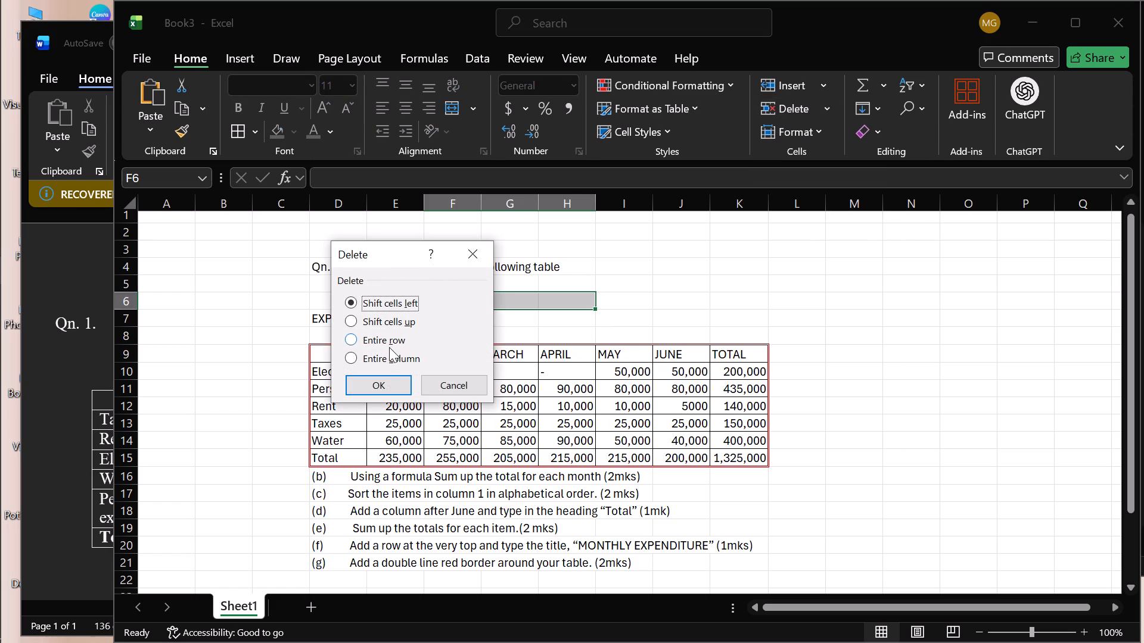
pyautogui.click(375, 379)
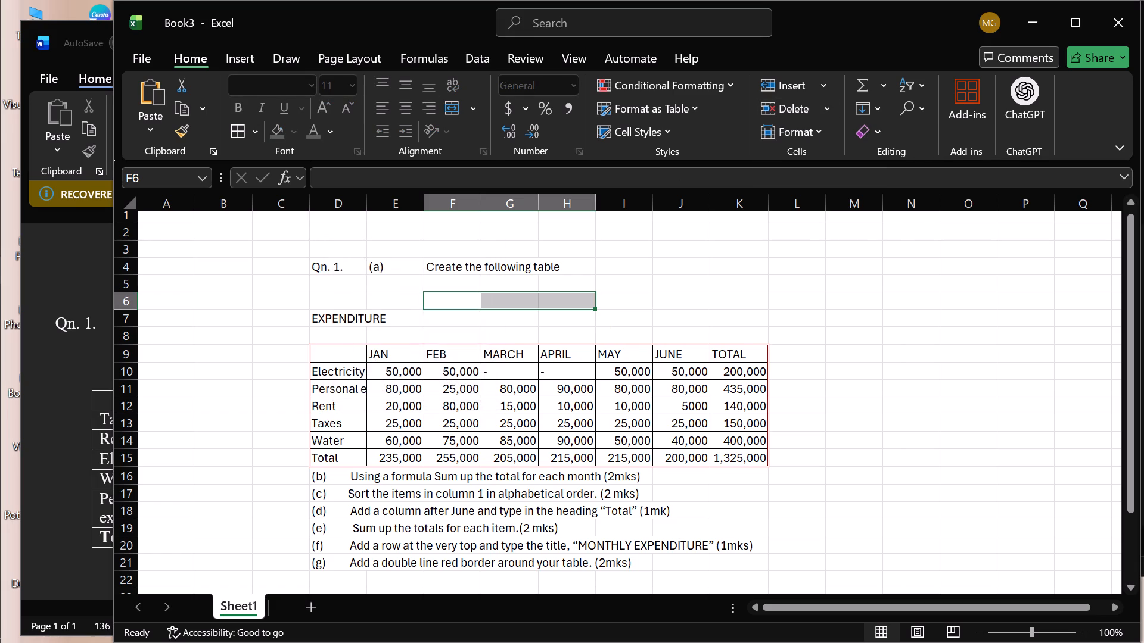
# Delete the entire blank row 6 above the EXPENDITURE heading.
pyautogui.moveTo(829, 116); pyautogui.dragTo(817, 154)
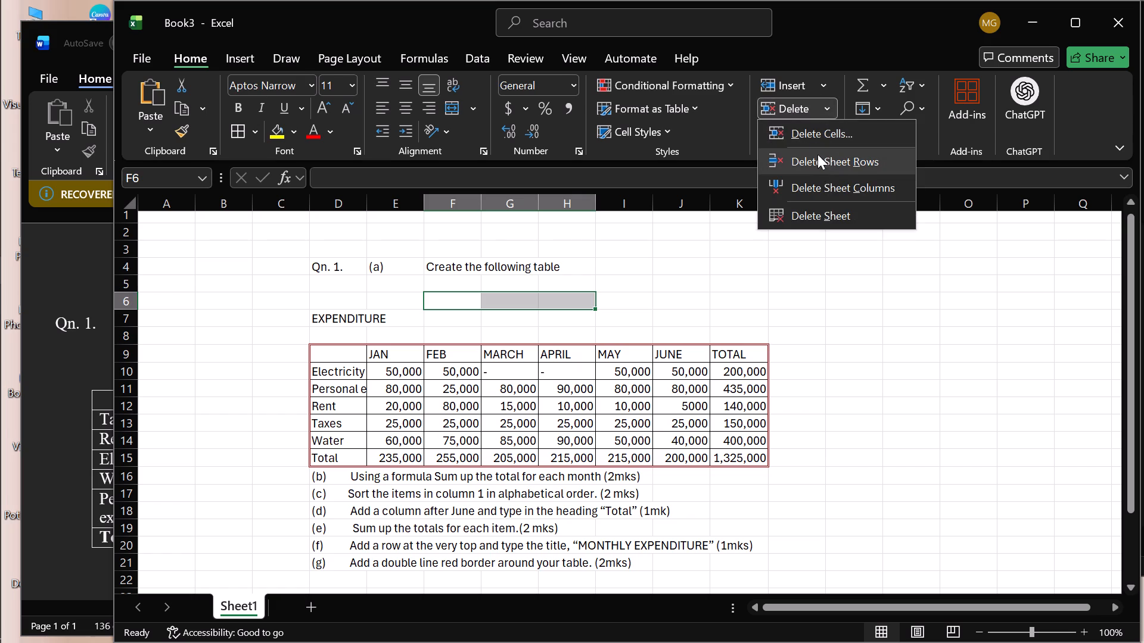
pyautogui.moveTo(817, 154); pyautogui.dragTo(816, 138)
pyautogui.click(816, 138)
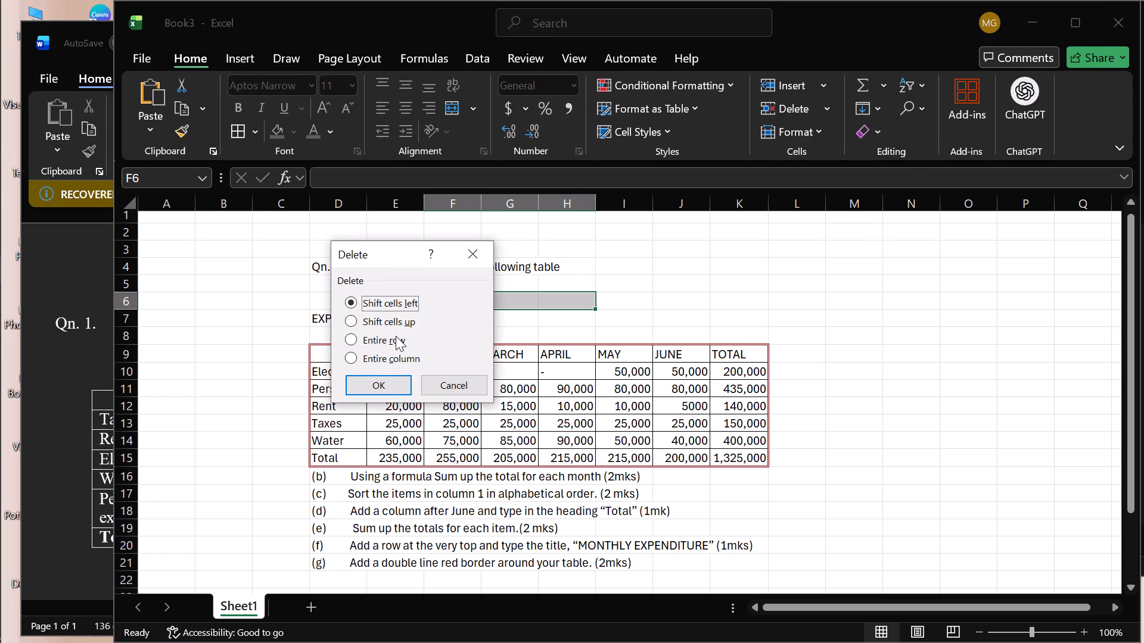
pyautogui.click(349, 335)
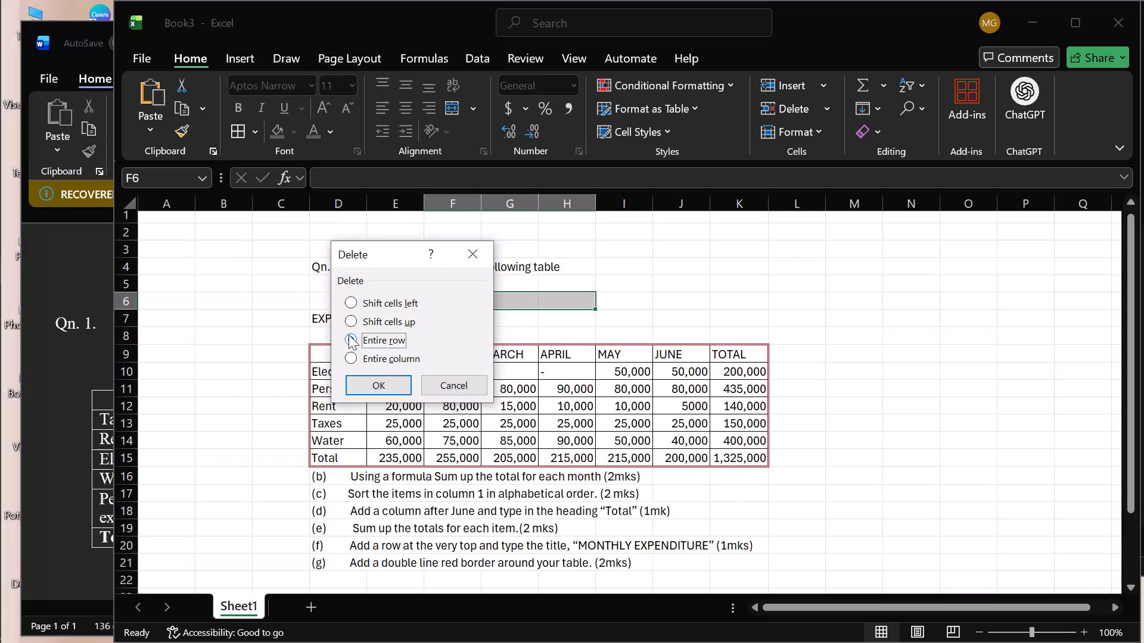
pyautogui.click(363, 382)
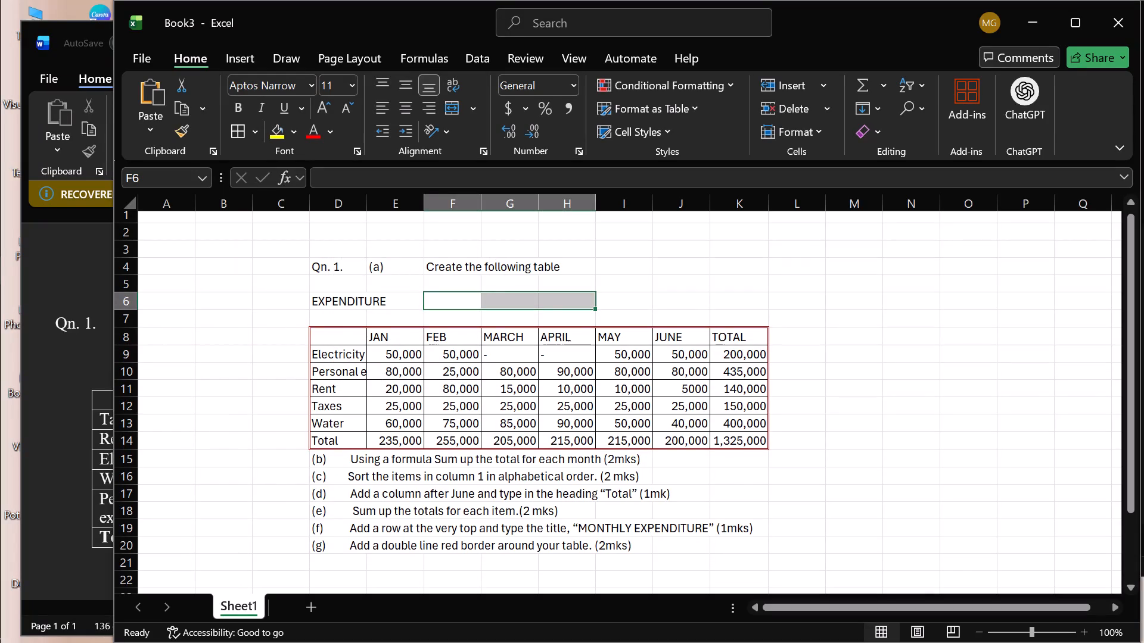
# Enter the title MONTHLY EXPENDITURE in cell F6 beside the EXPENDITURE heading.
pyautogui.click(452, 300)
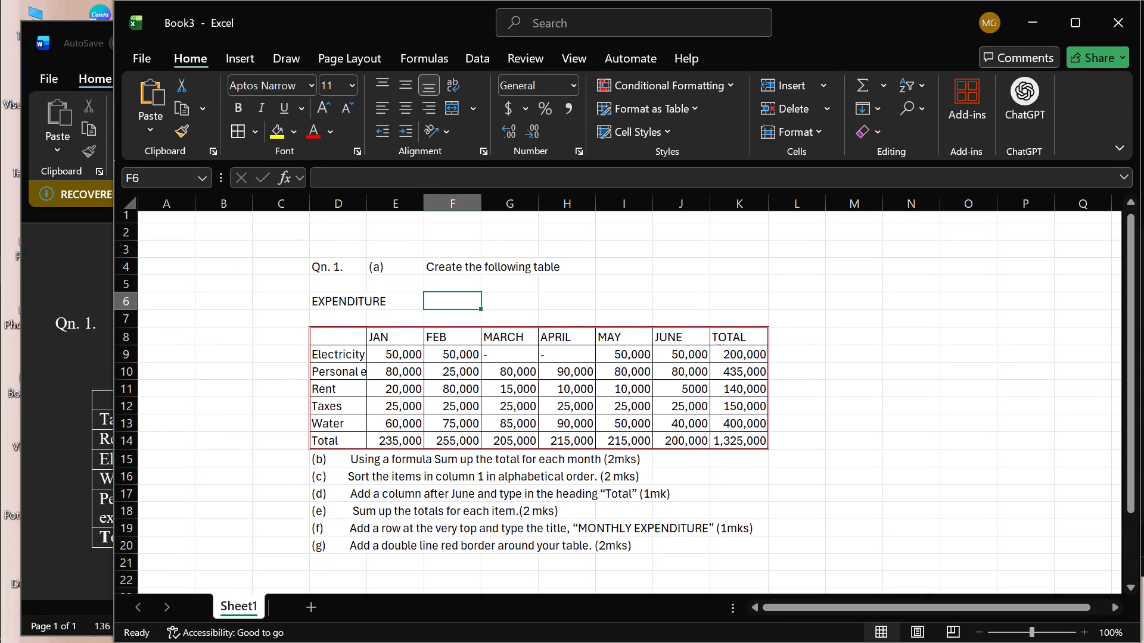
pyautogui.press('m')
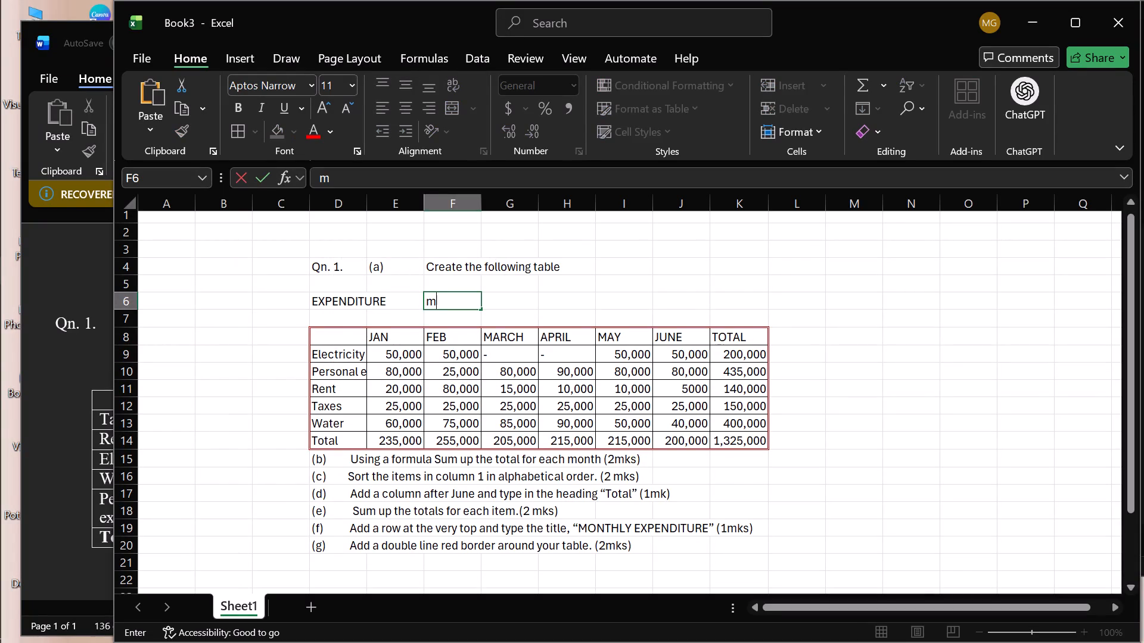
pyautogui.press('BackSpace')
pyautogui.write('MONTHLY EXPEN')
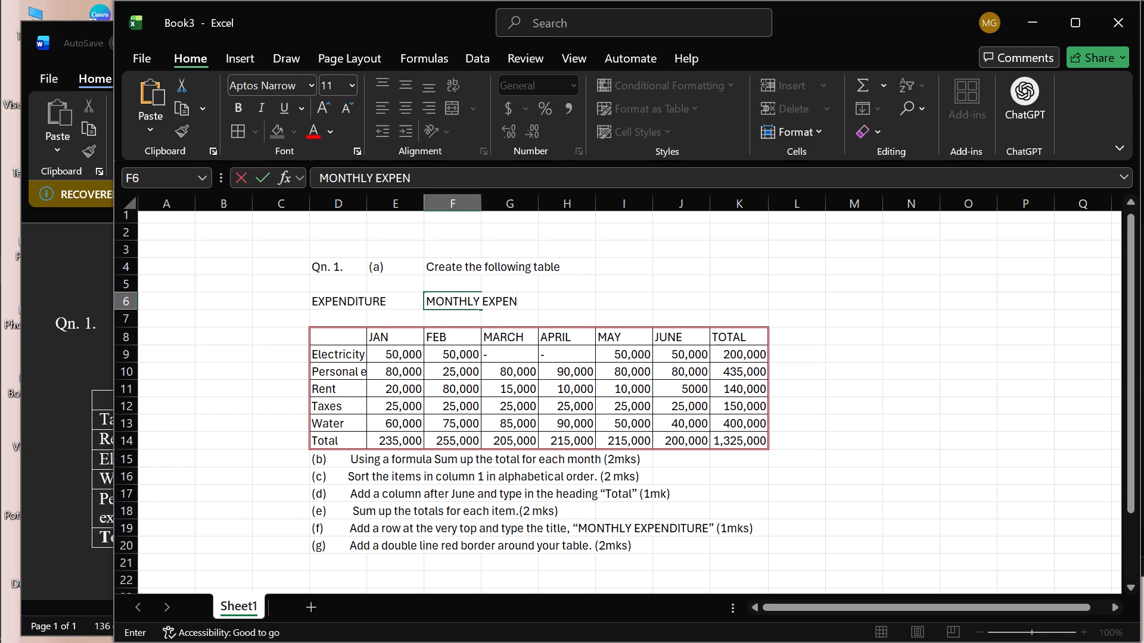
pyautogui.write('DITURE')
# Make the whole MONTHLY EXPENDITURE title in F6 bold.
pyautogui.moveTo(466, 302); pyautogui.dragTo(582, 302)
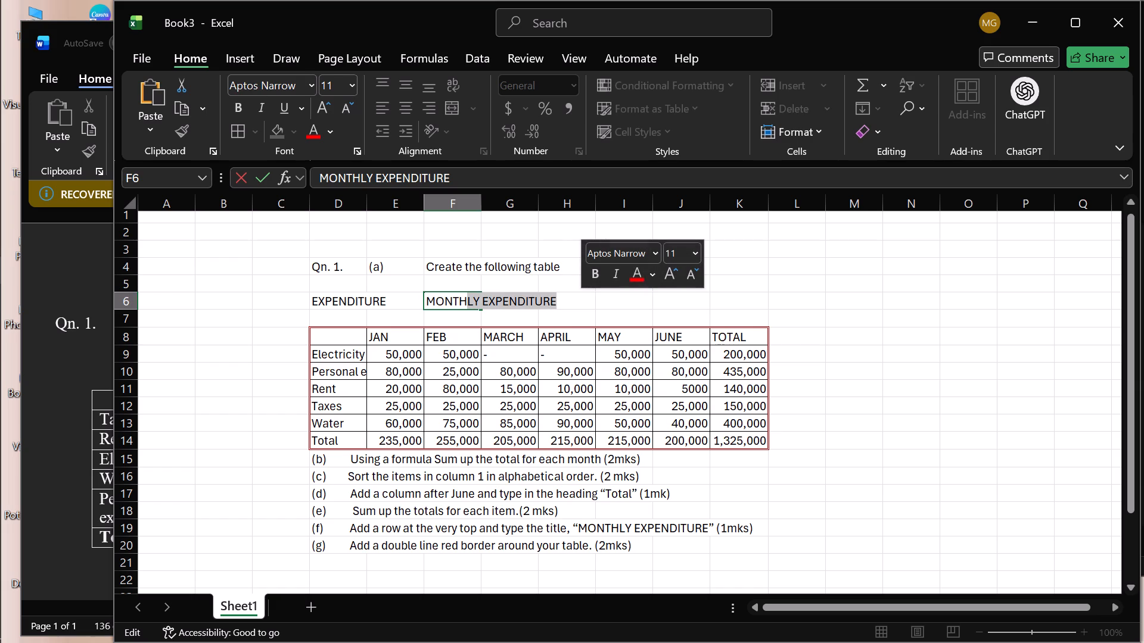
pyautogui.click(595, 277)
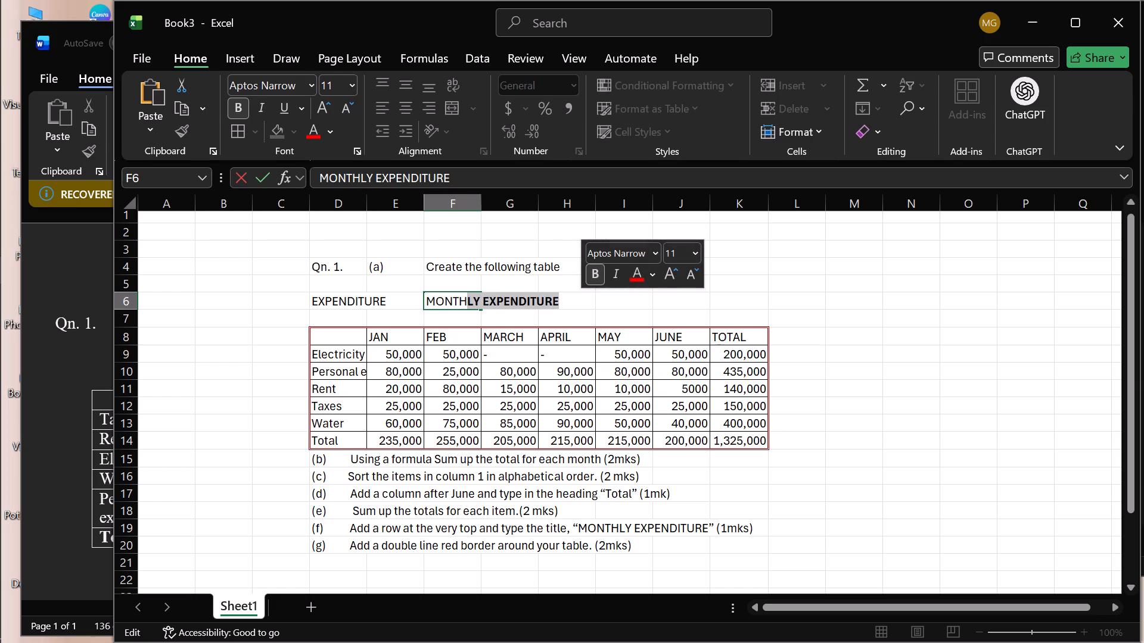
pyautogui.click(665, 320)
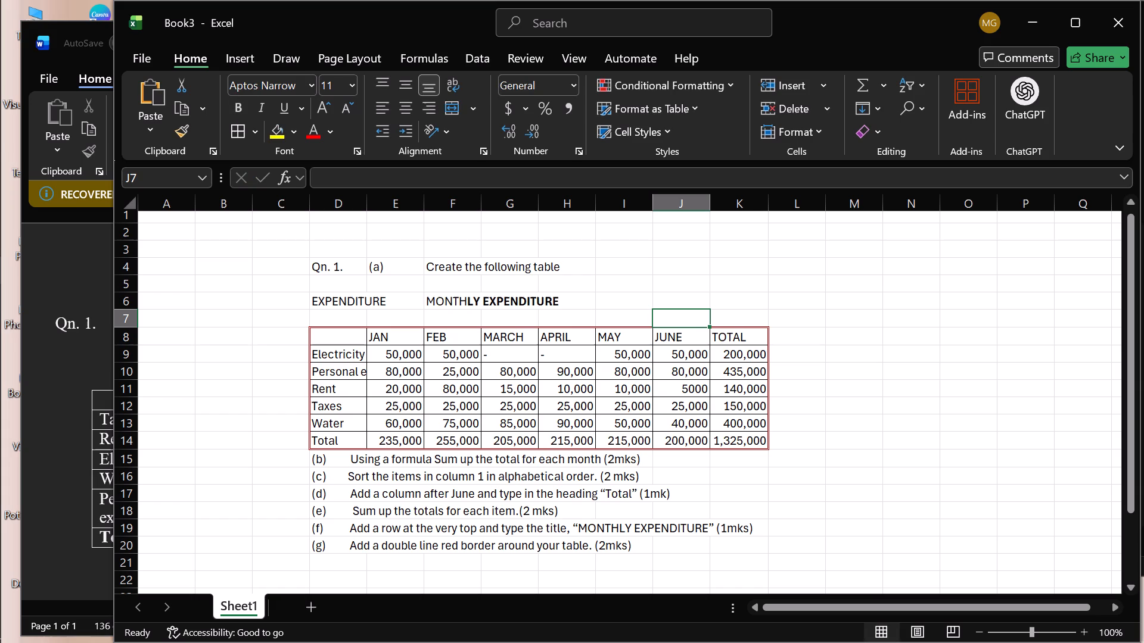
pyautogui.click(440, 305)
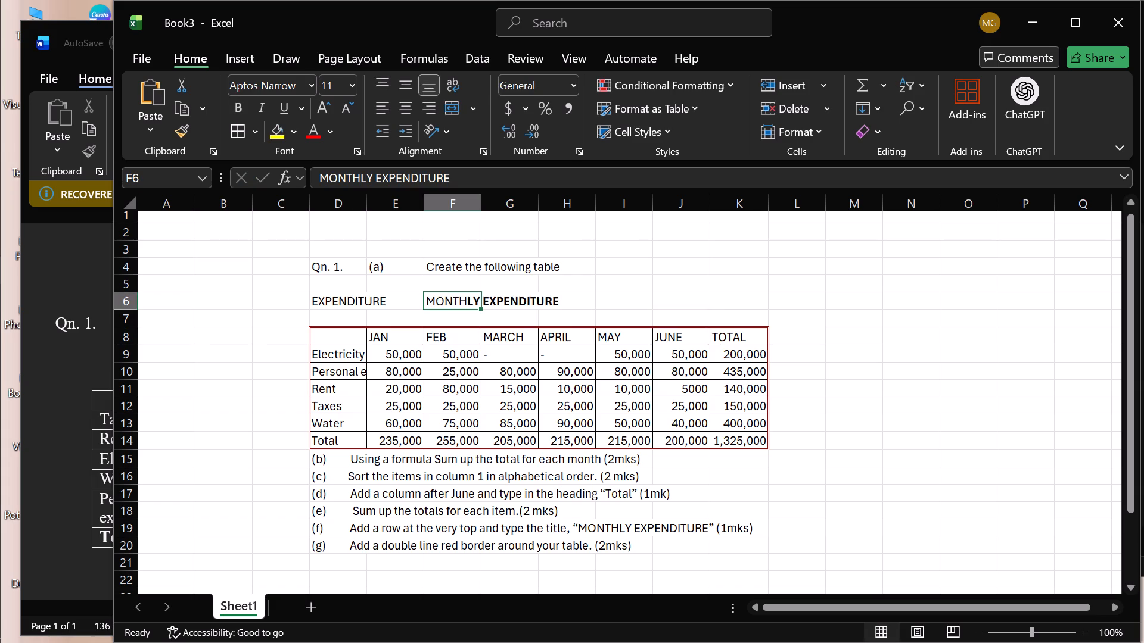
pyautogui.click(232, 107)
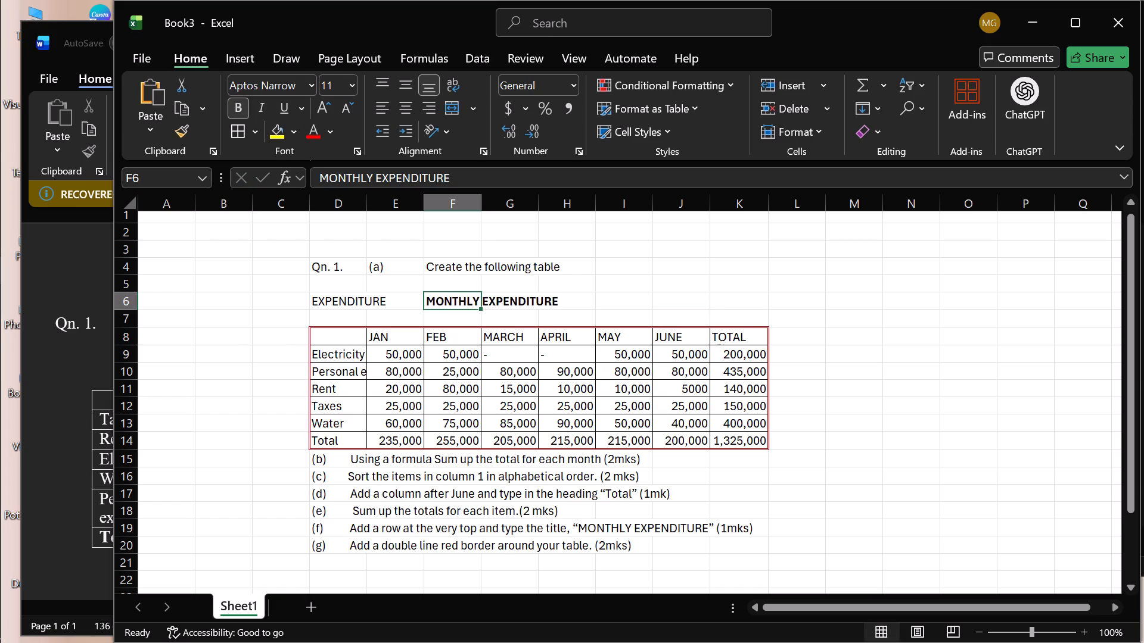
pyautogui.click(597, 283)
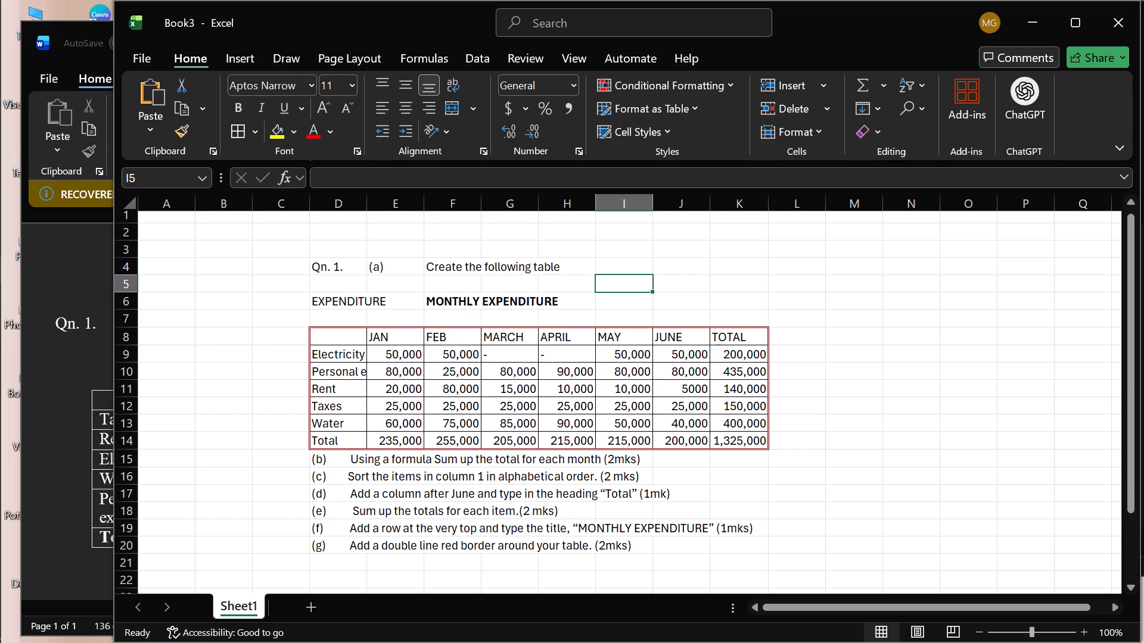
# Delete the old EXPENDITURE heading text from cell D6.
pyautogui.click(377, 298)
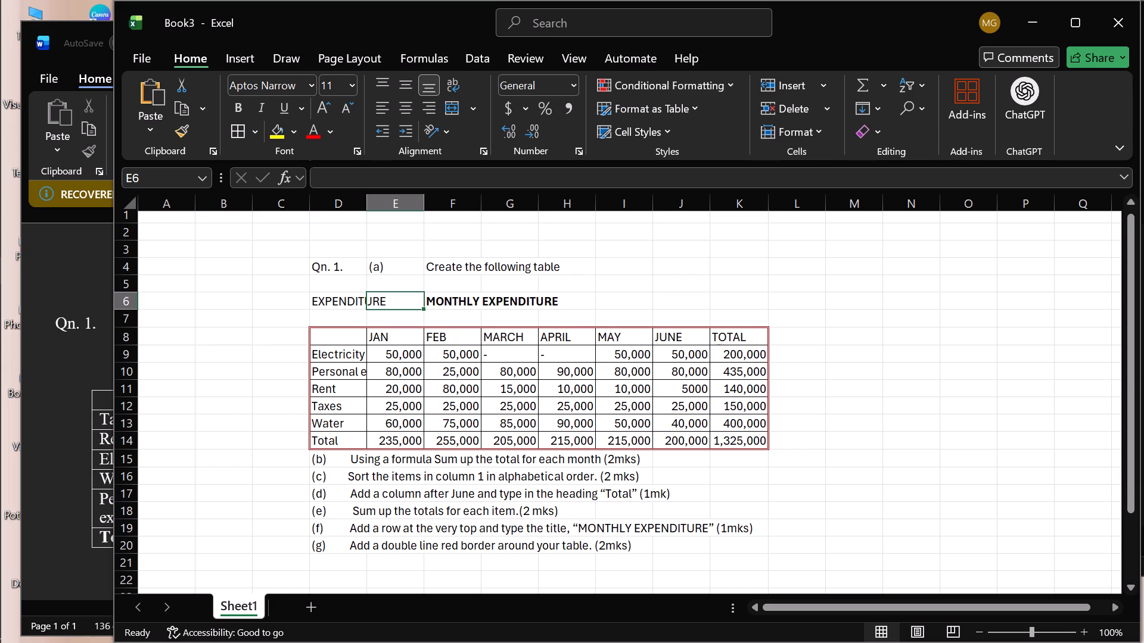
pyautogui.click(340, 295)
pyautogui.moveTo(340, 295); pyautogui.dragTo(375, 299)
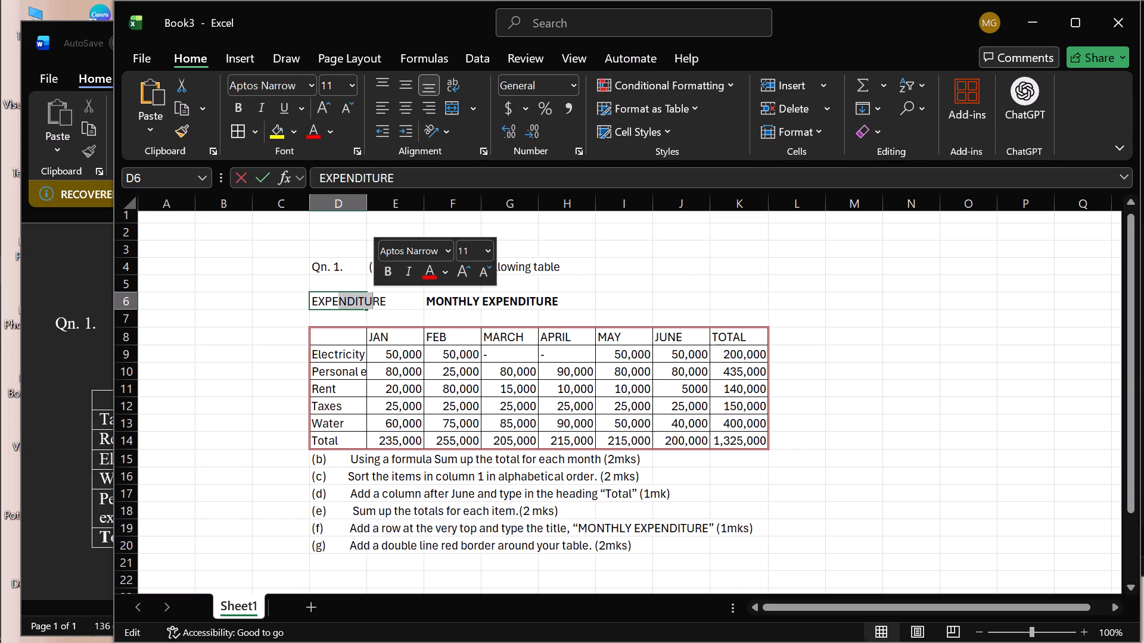
pyautogui.click(340, 304)
pyautogui.moveTo(340, 304); pyautogui.dragTo(390, 304)
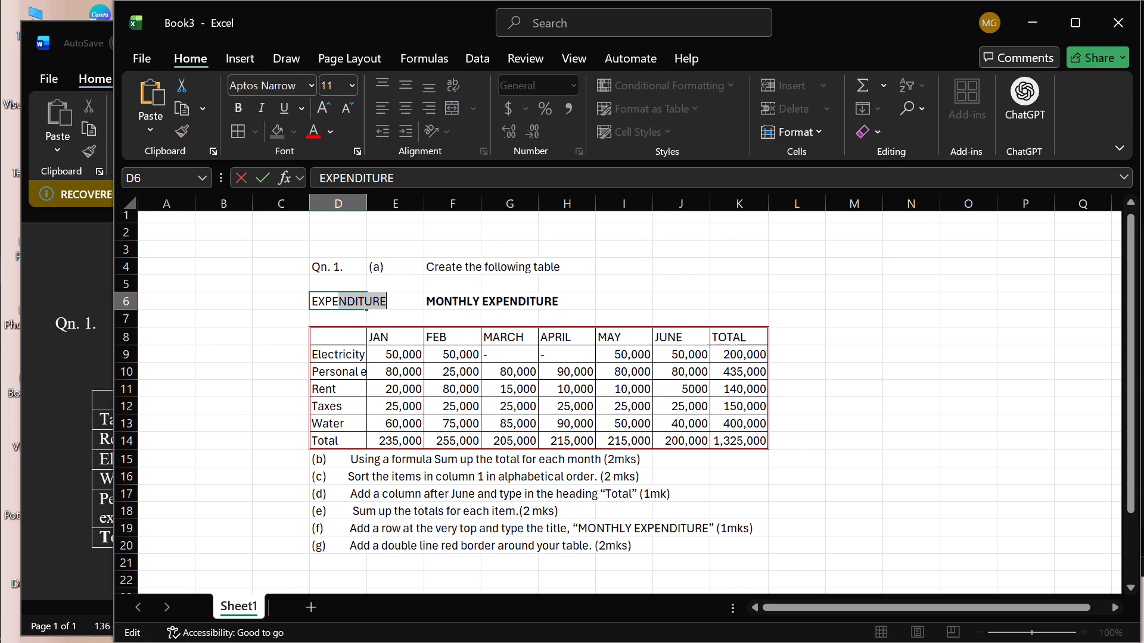
pyautogui.moveTo(390, 304); pyautogui.dragTo(401, 304)
pyautogui.click(401, 304)
pyautogui.moveTo(401, 304); pyautogui.dragTo(394, 305)
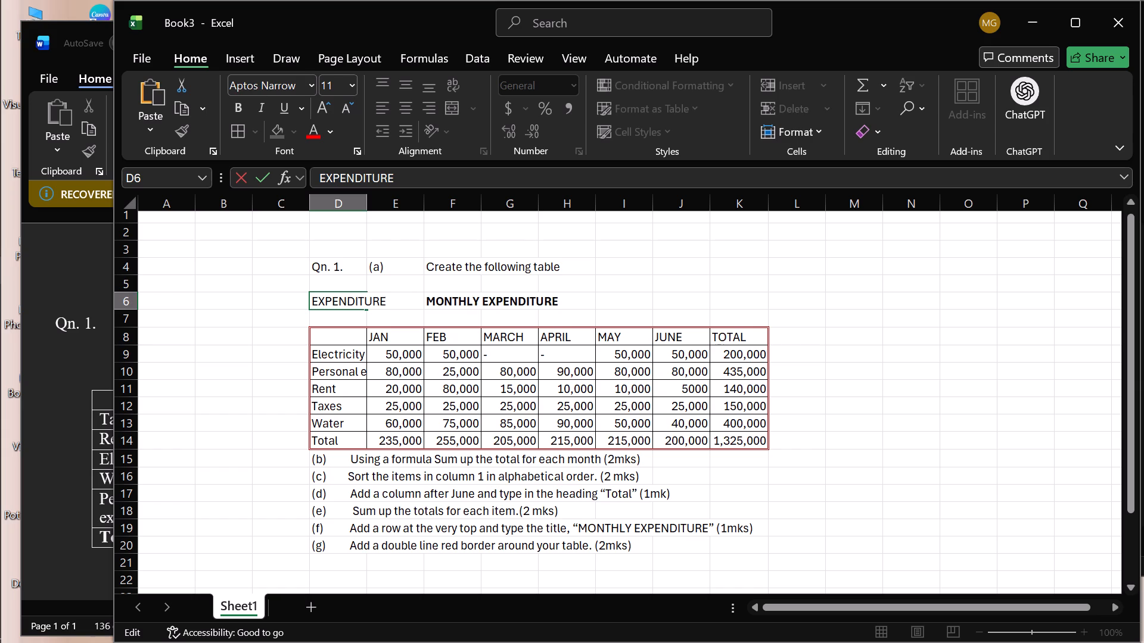
pyautogui.moveTo(394, 305); pyautogui.dragTo(360, 310)
pyautogui.press('Delete')
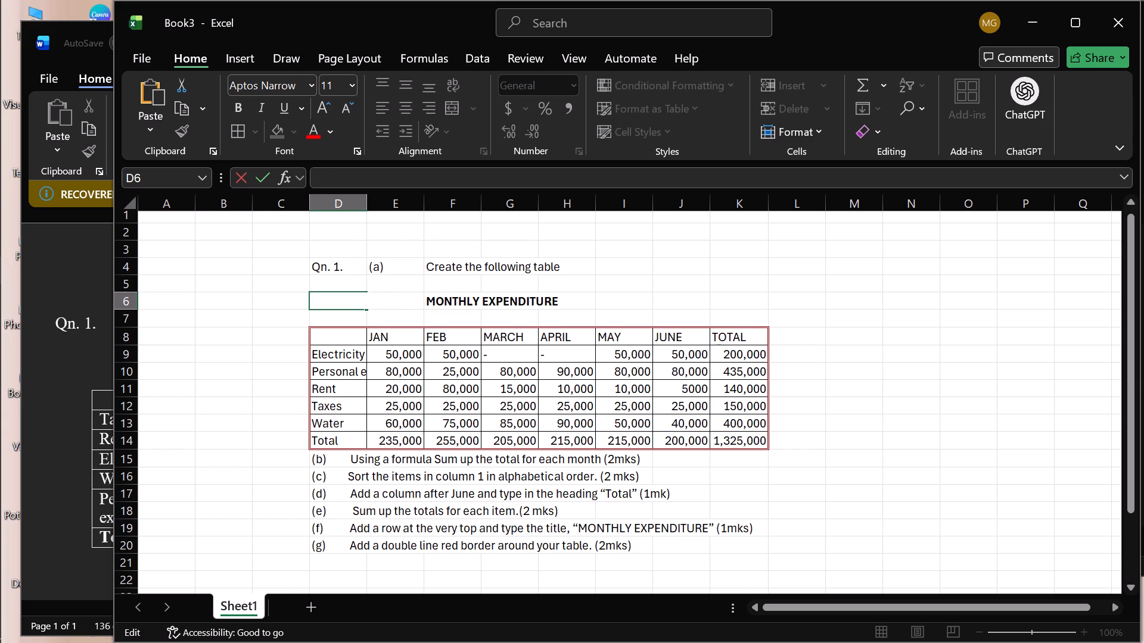
pyautogui.click(692, 296)
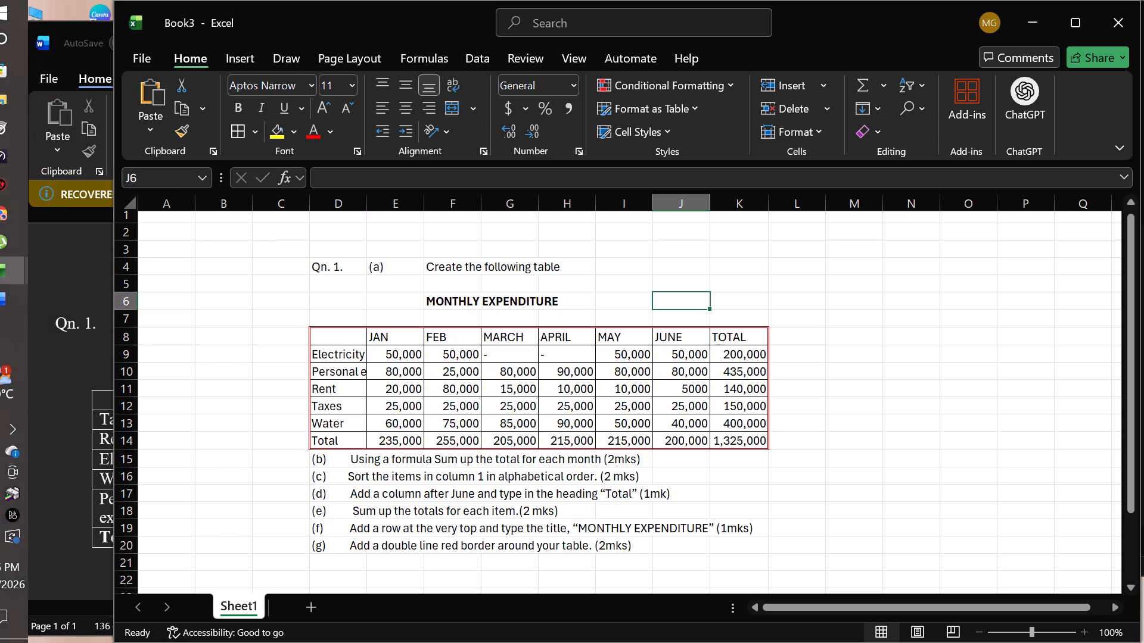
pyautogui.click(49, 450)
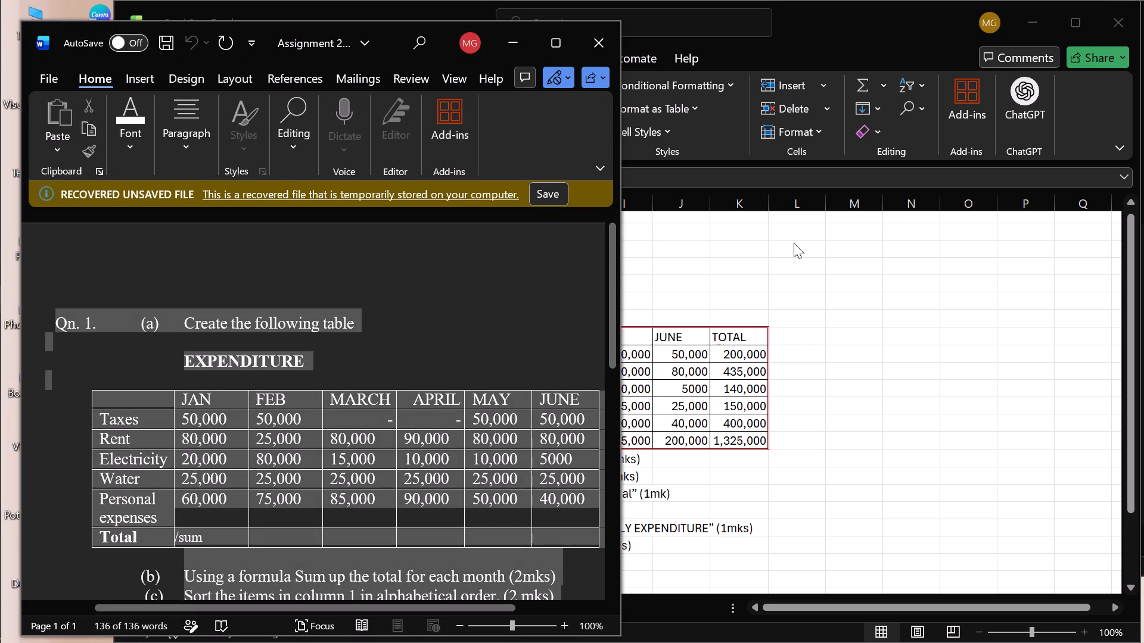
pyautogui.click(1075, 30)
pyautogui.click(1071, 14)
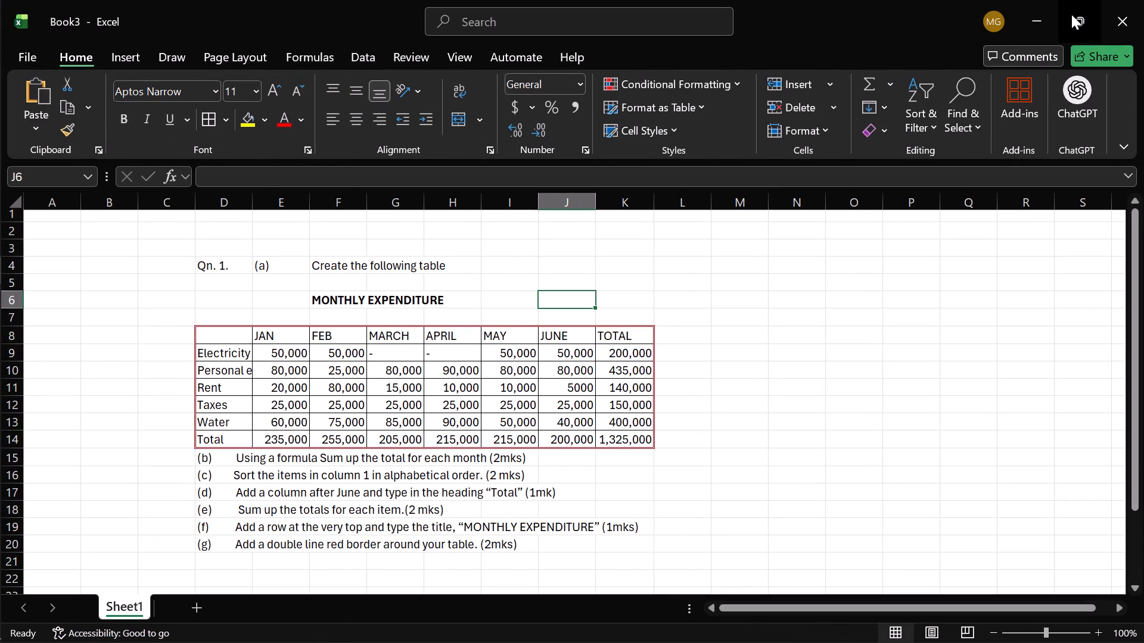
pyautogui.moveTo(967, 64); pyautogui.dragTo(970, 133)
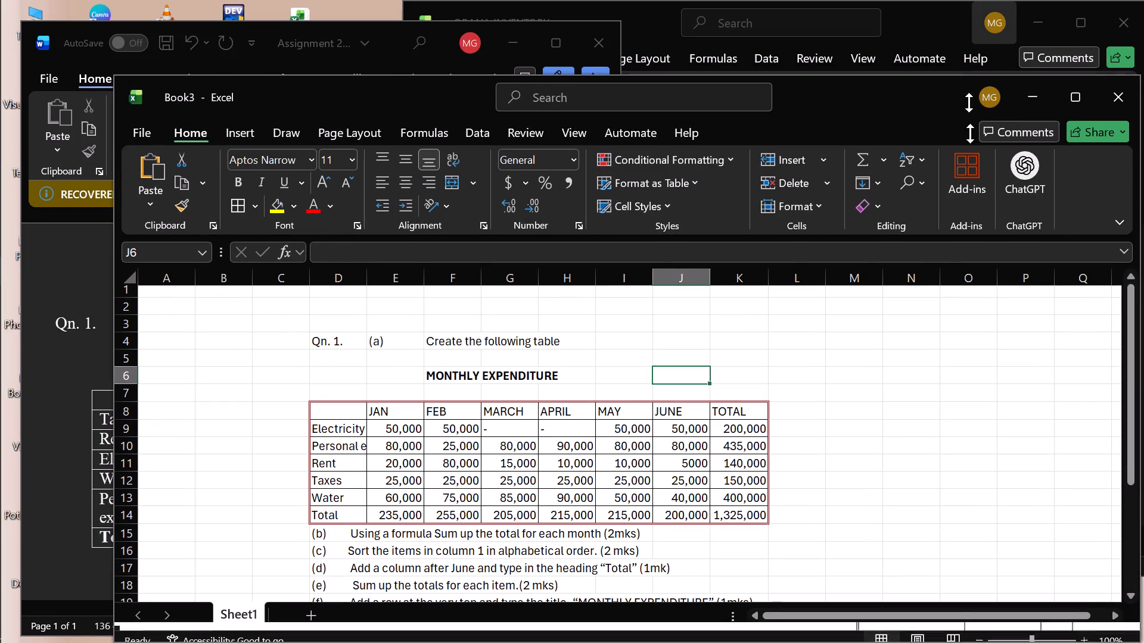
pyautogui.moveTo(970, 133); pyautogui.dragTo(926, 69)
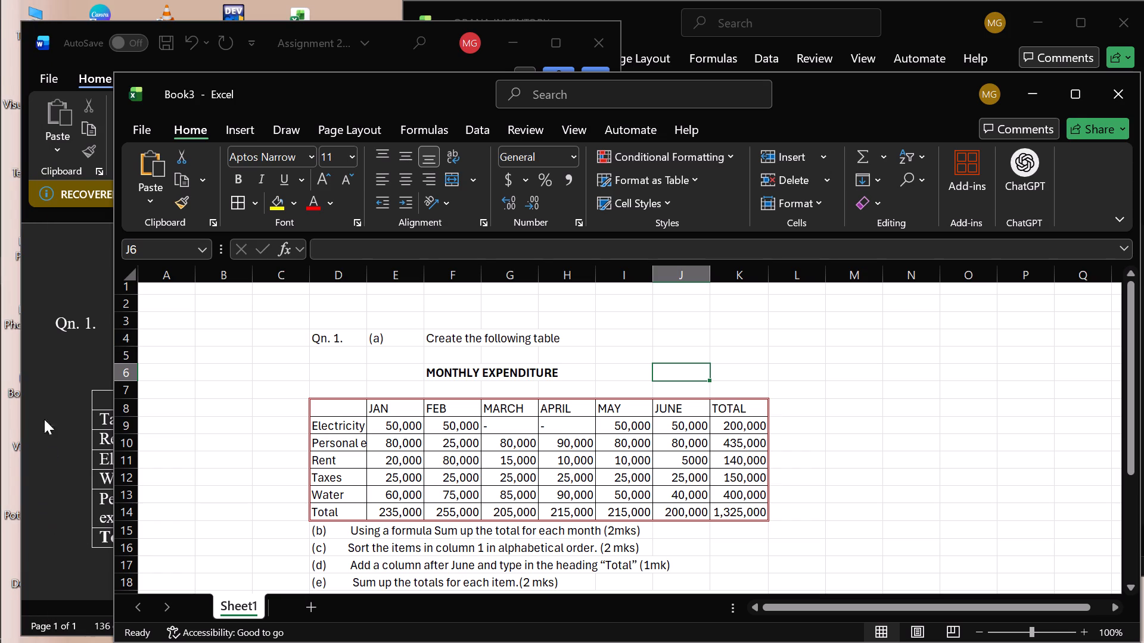
# Search Windows for KUR and open the Kuro app.
pyautogui.click(20, 48)
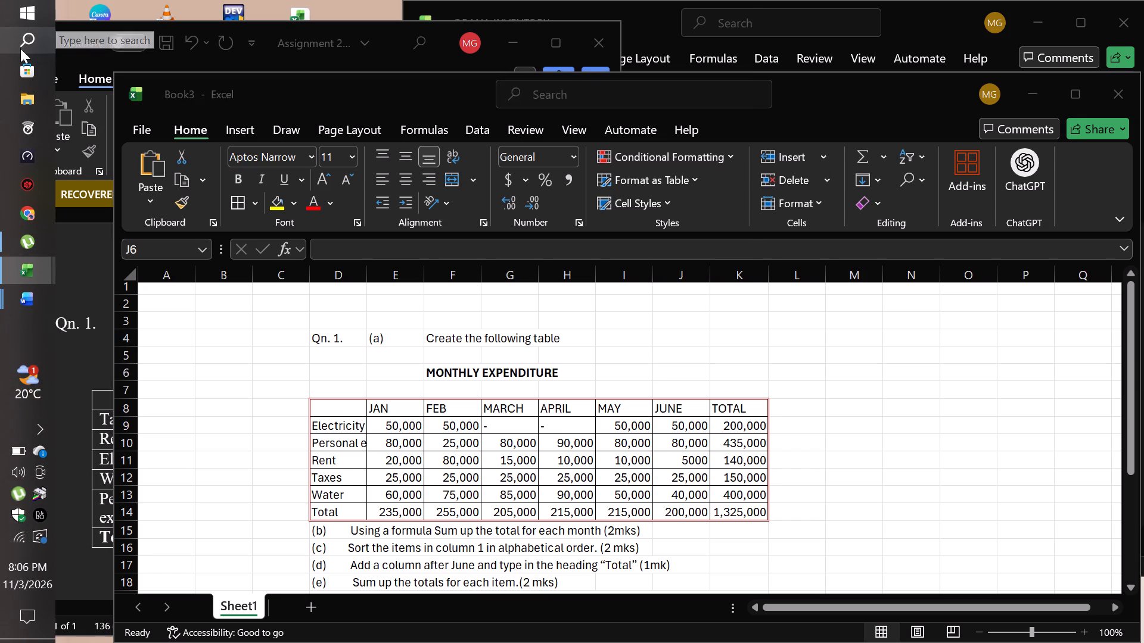
pyautogui.press('k')
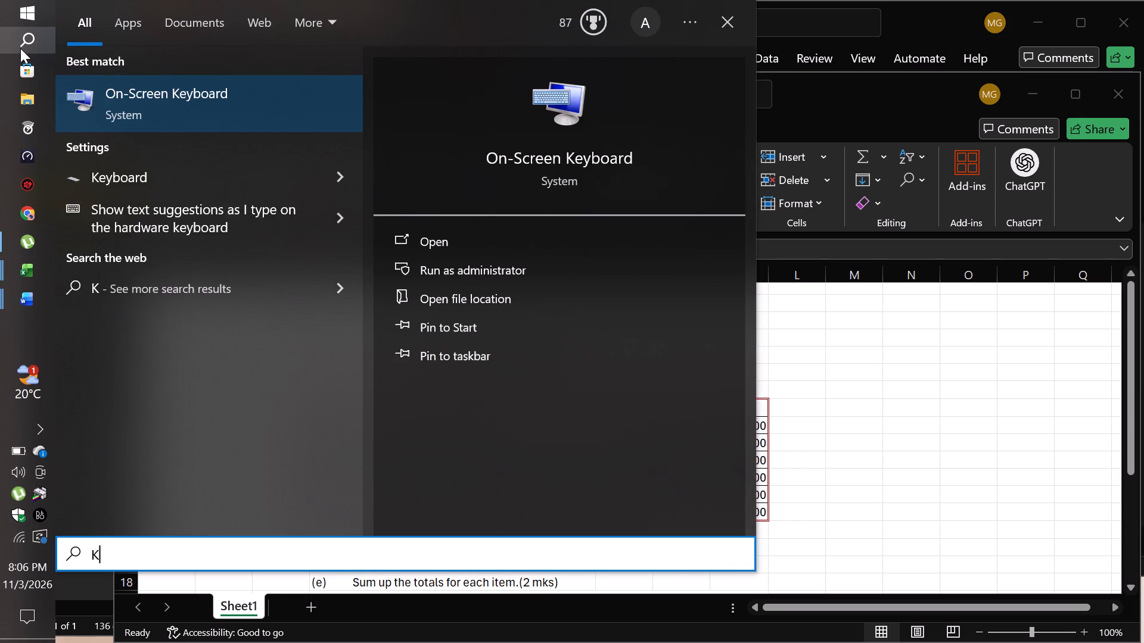
pyautogui.press('BackSpace')
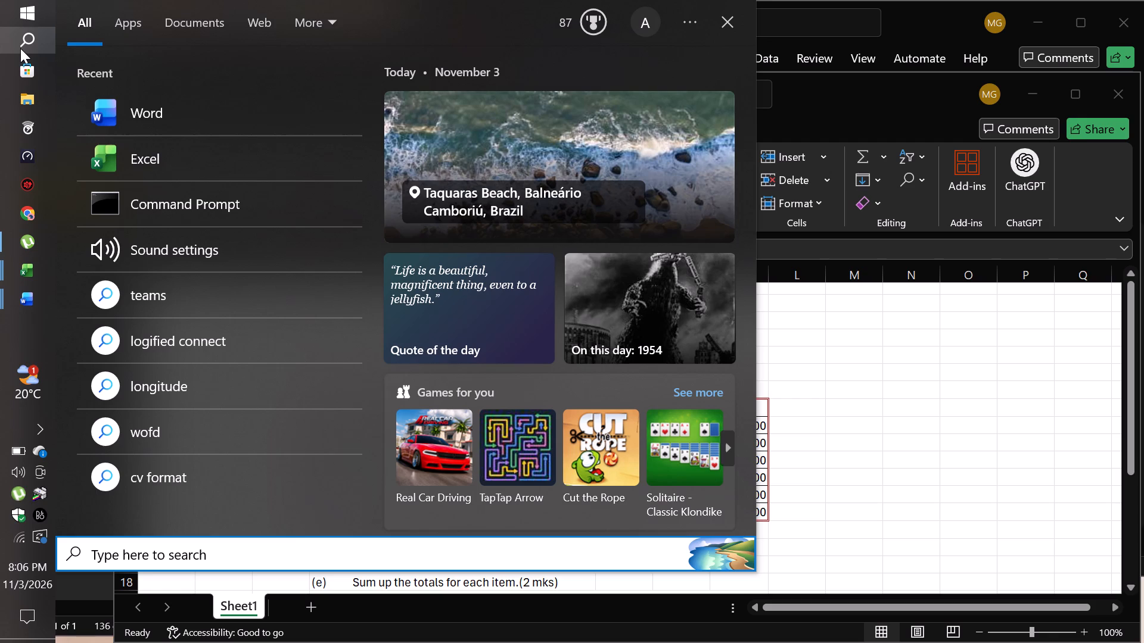
pyautogui.write('DOW')
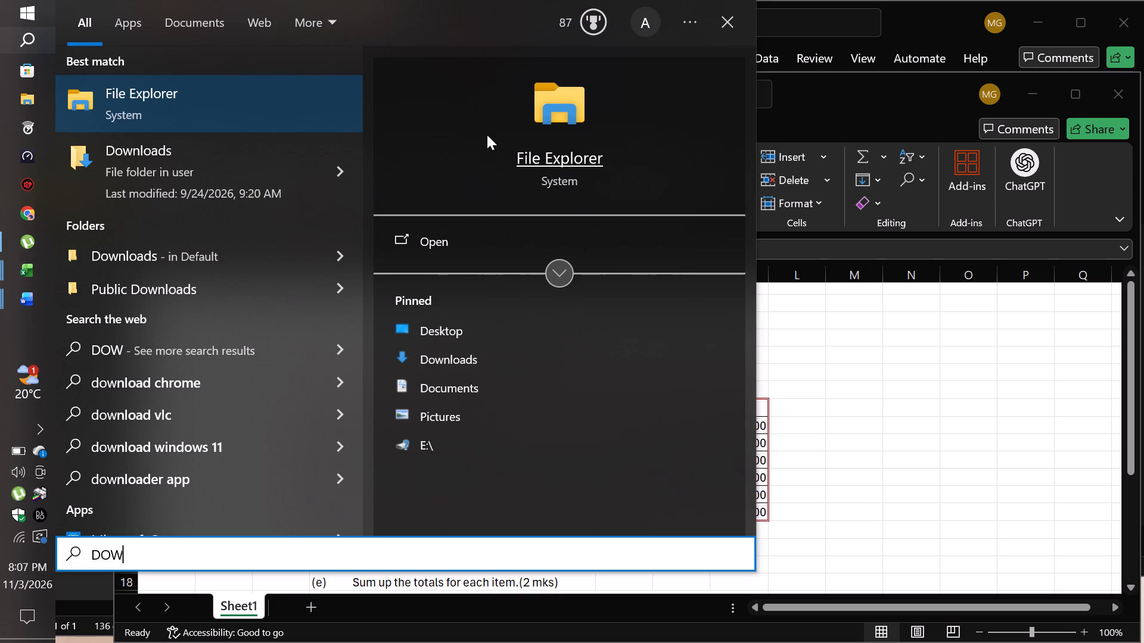
pyautogui.press('ctrl+alt+F14')
pyautogui.press('BackSpace')
pyautogui.press('BackSpace')
pyautogui.press('BackSpace')
pyautogui.write('KUR')
pyautogui.click(253, 123)
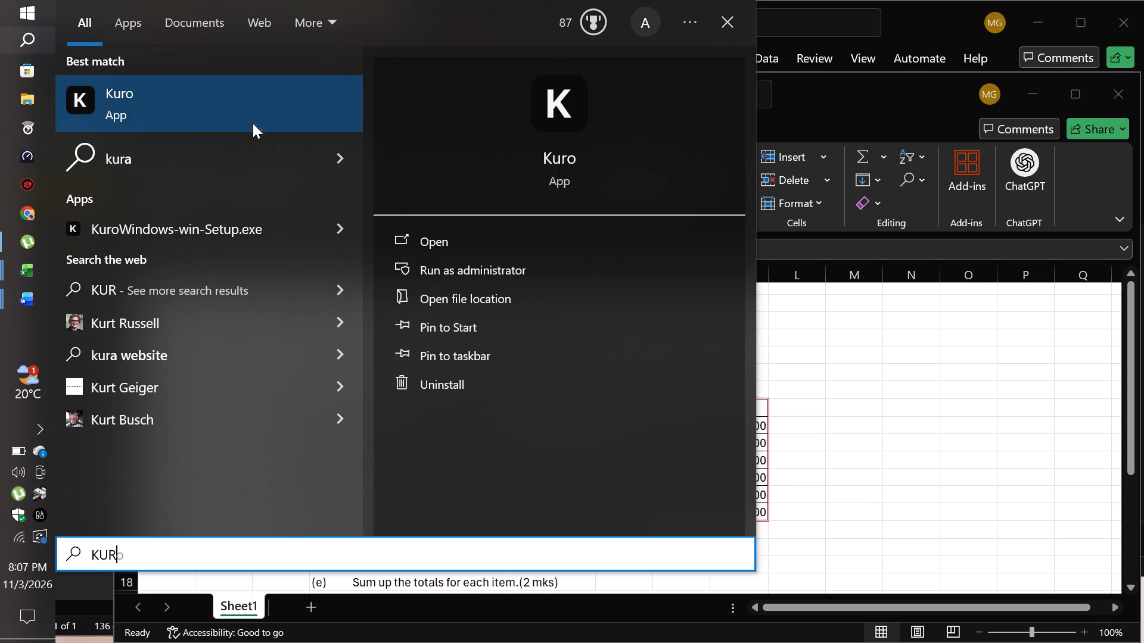
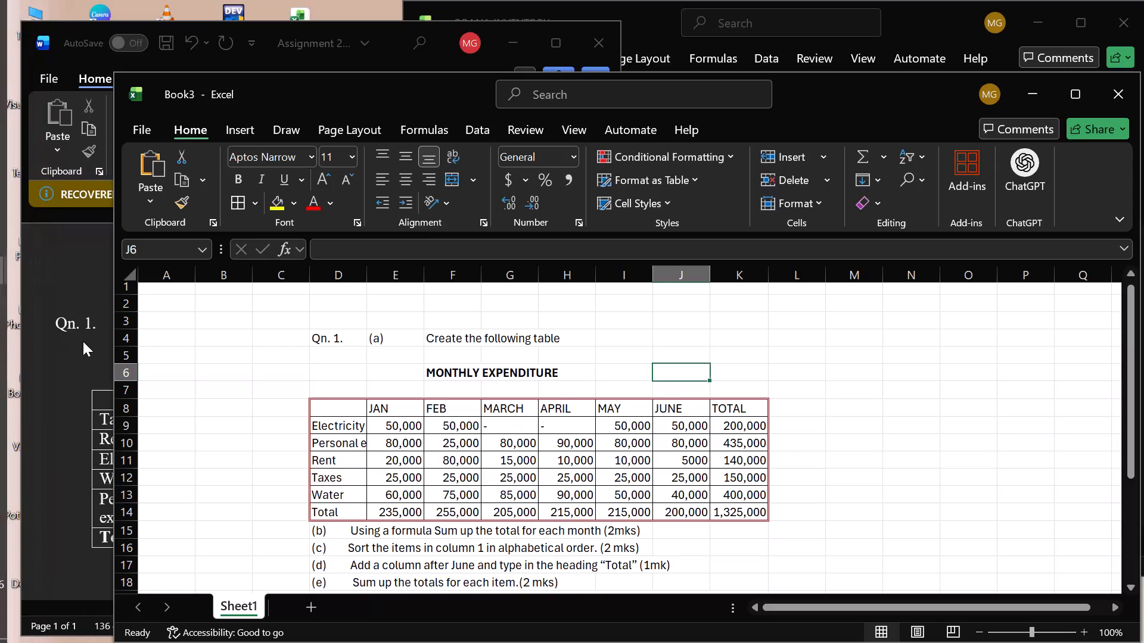
# Close the Book3 workbook, saving it as Book3 in the OneDrive Documents folder.
pyautogui.click(1108, 103)
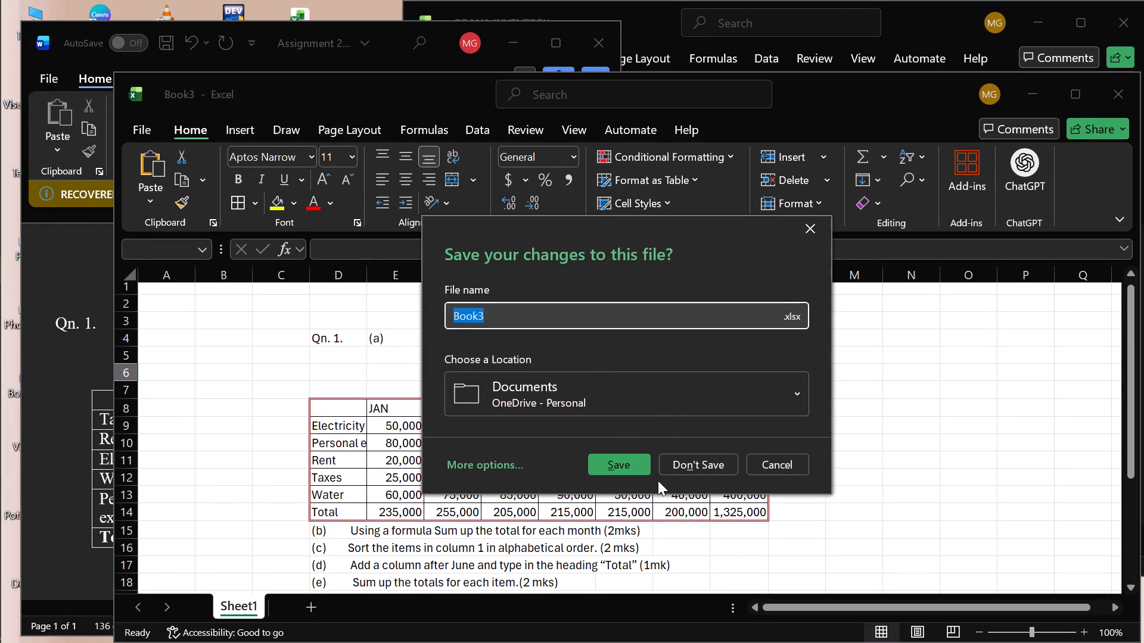
pyautogui.click(623, 465)
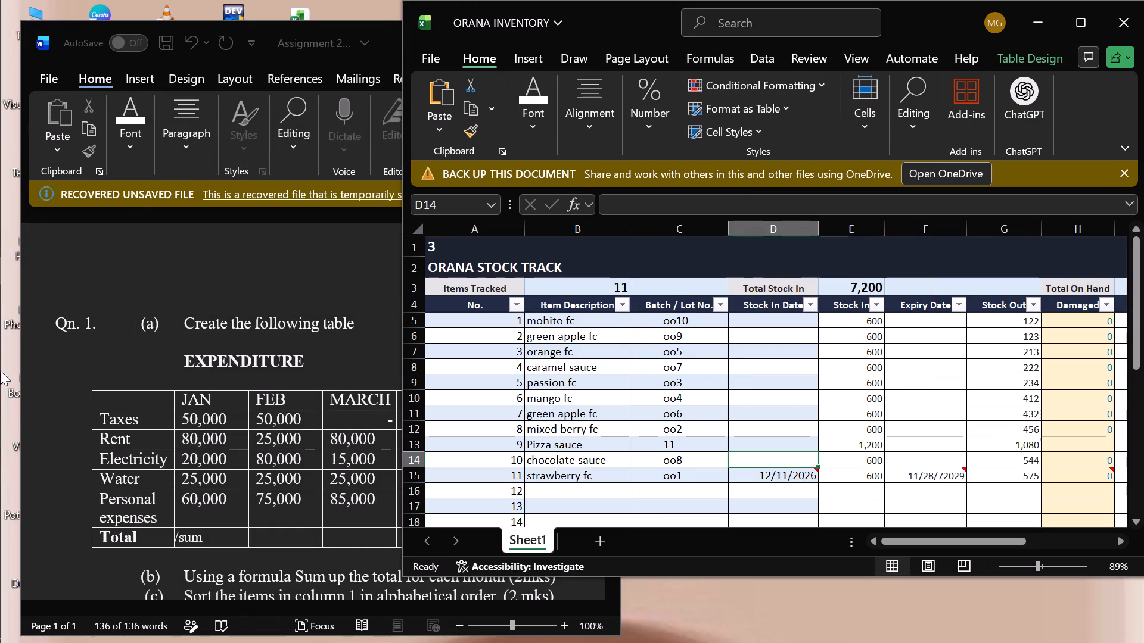
# Close the ORANA INVENTORY workbook, saving its changes to the Desktop.
pyautogui.click(1131, 17)
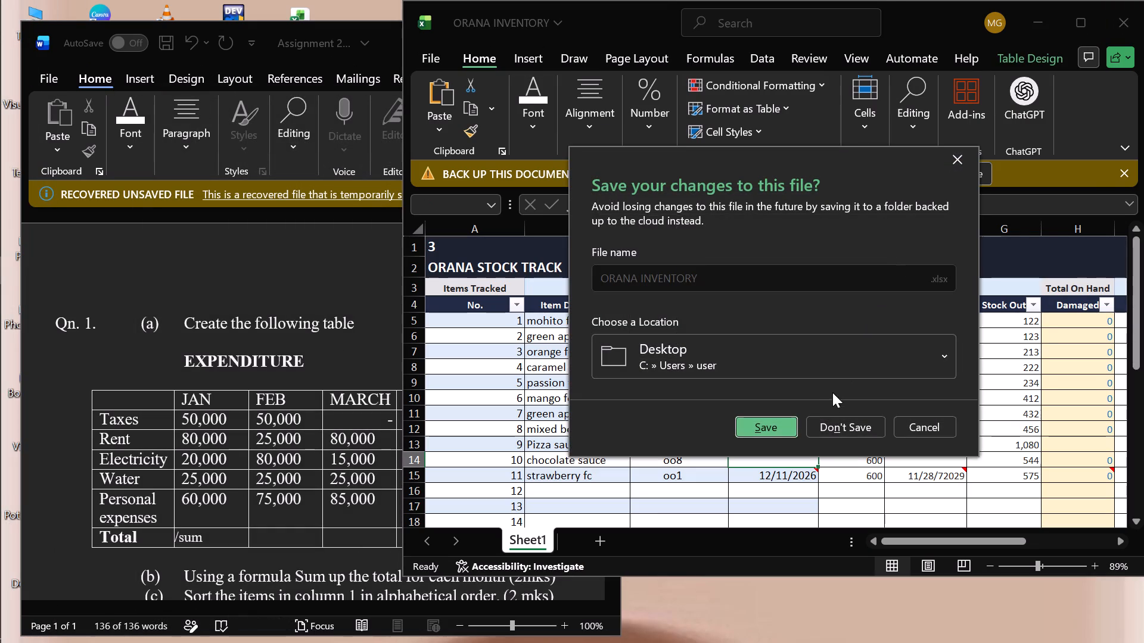
pyautogui.click(787, 430)
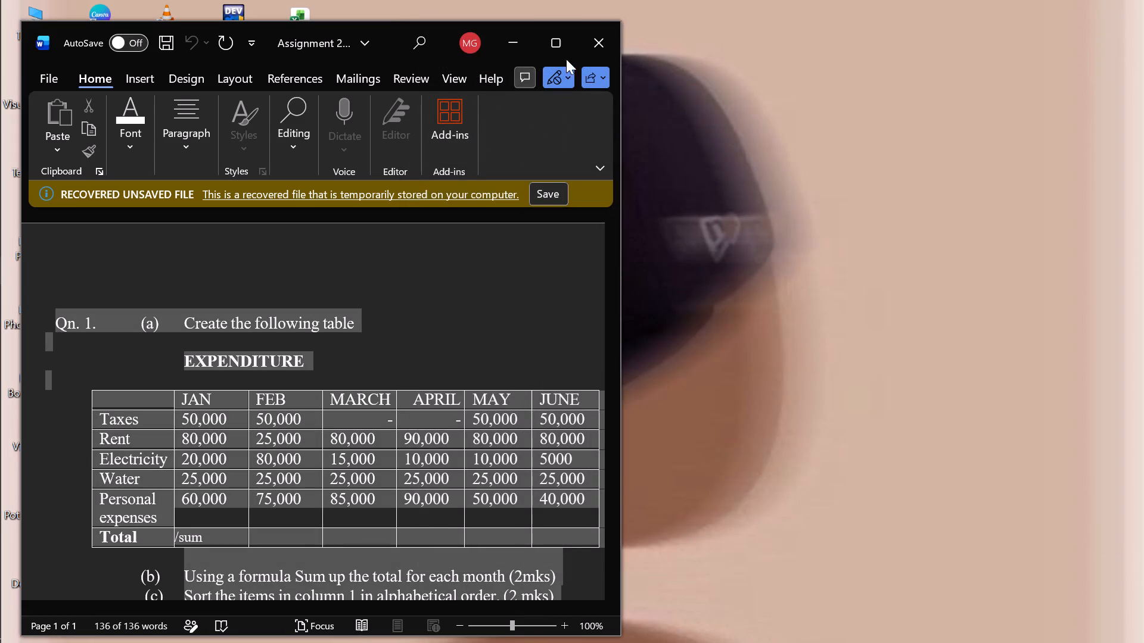
# Close the recovered Assignment 2 (1) document in Word without saving its changes.
pyautogui.click(613, 28)
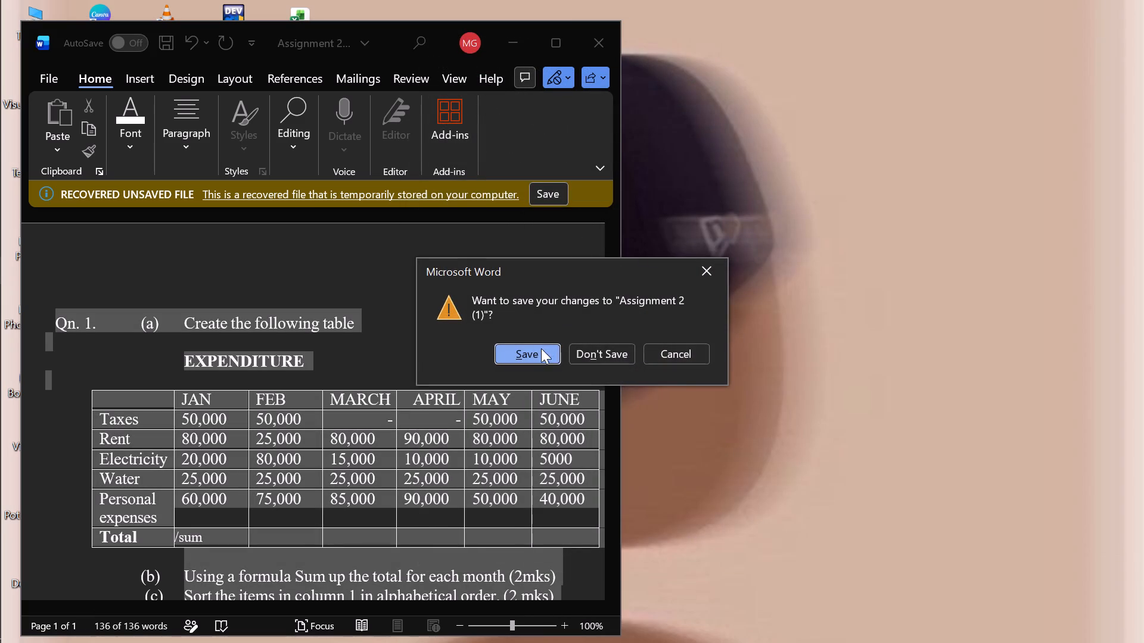
pyautogui.click(593, 351)
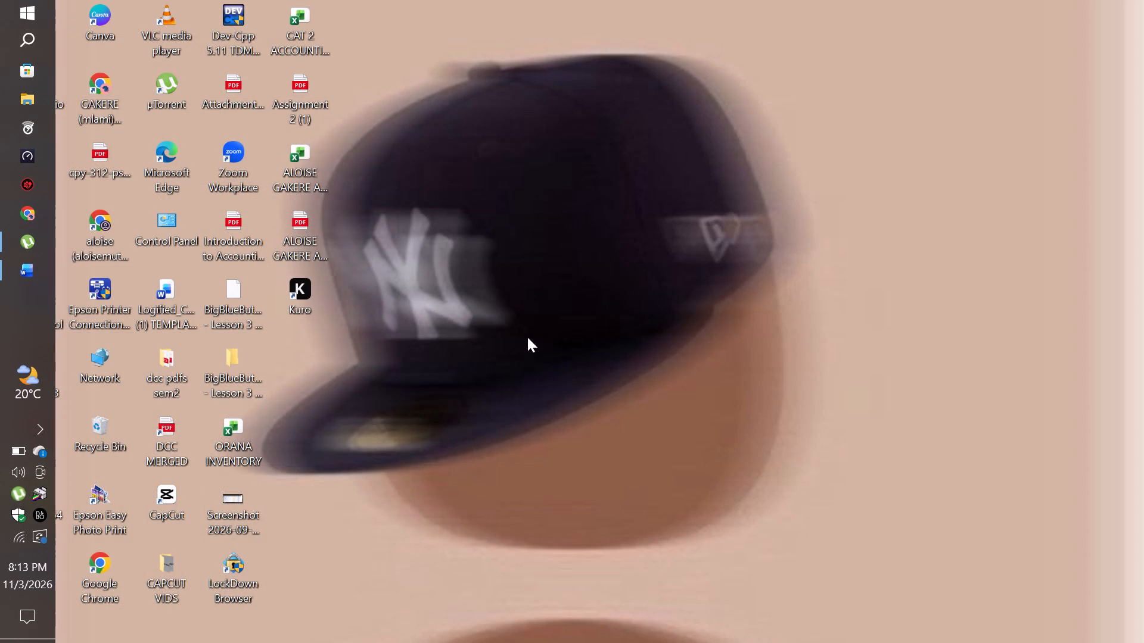